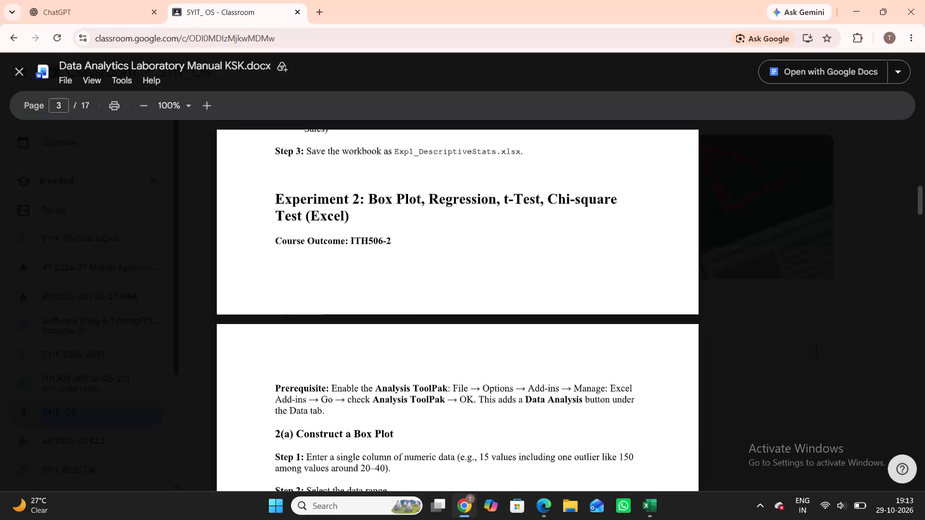
Read the Experiment 2 instructions in the lab manual, covering the box plot and simple linear regression sections.
{"action": "scroll", "coordinate": [424, 371], "scroll_direction": "down", "scroll_amount": 3}
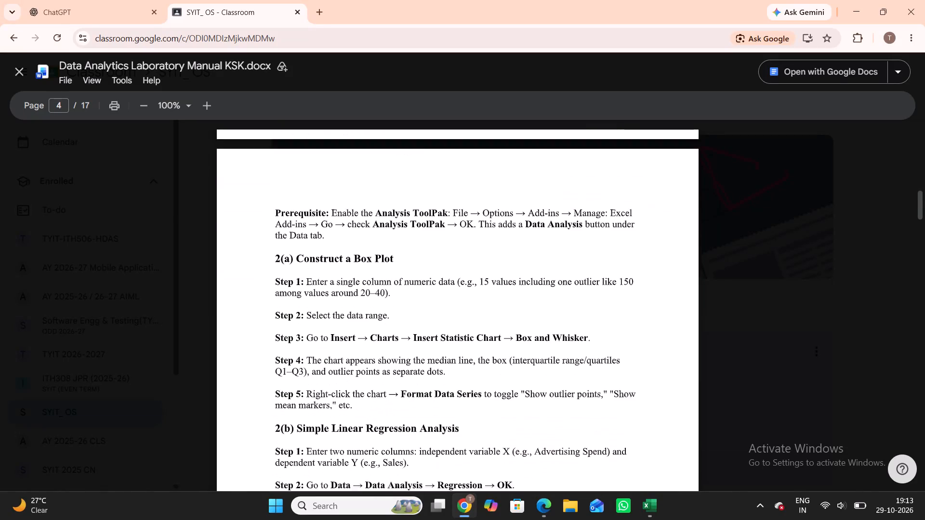
{"action": "scroll", "coordinate": [424, 371], "scroll_direction": "down", "scroll_amount": 1}
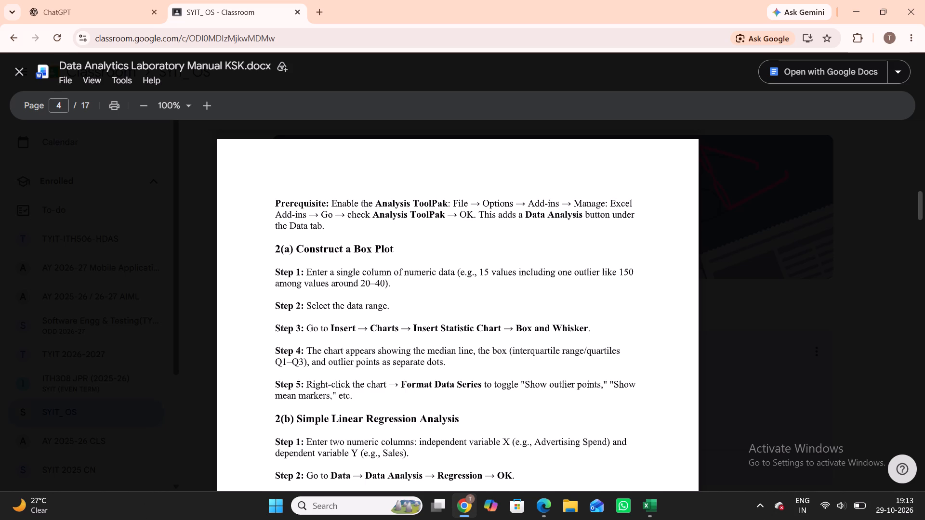
{"action": "scroll", "coordinate": [344, 316], "scroll_direction": "down", "scroll_amount": 2}
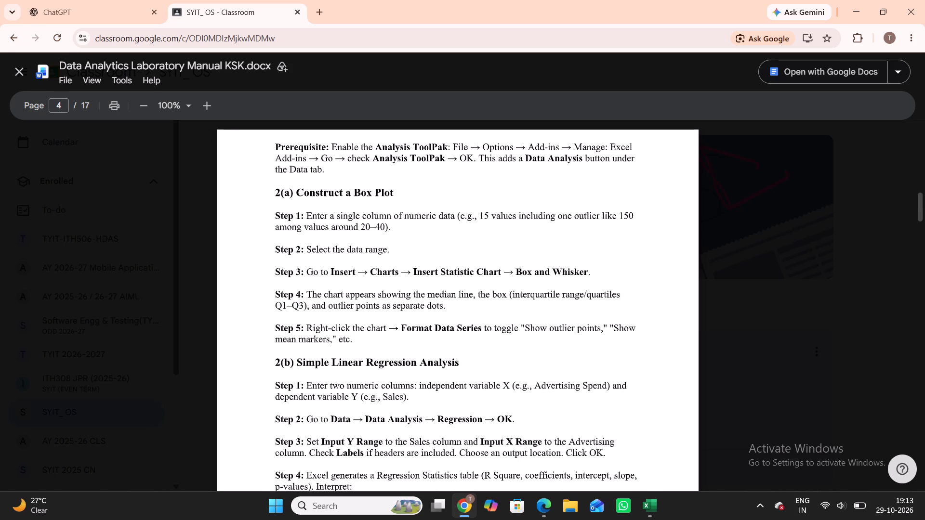
{"action": "scroll", "coordinate": [498, 329], "scroll_direction": "down", "scroll_amount": 1}
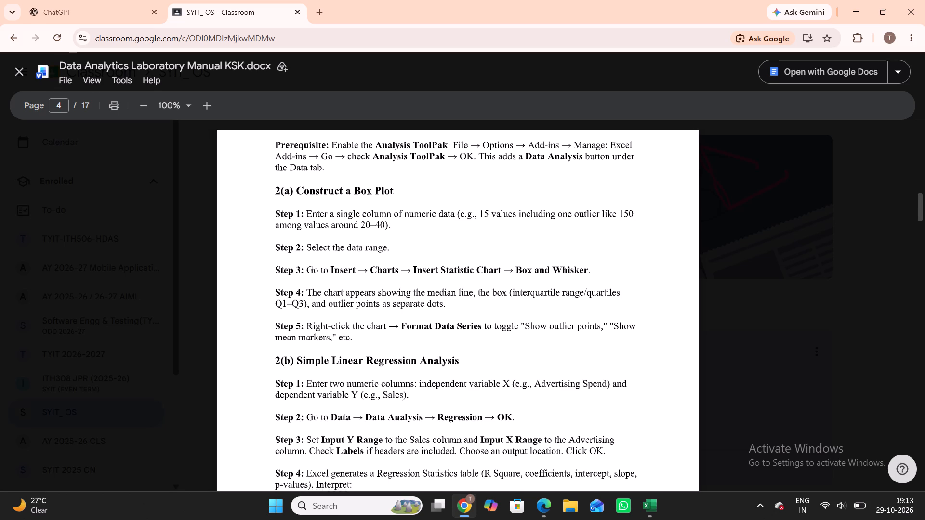
{"action": "scroll", "coordinate": [498, 329], "scroll_direction": "down", "scroll_amount": 1}
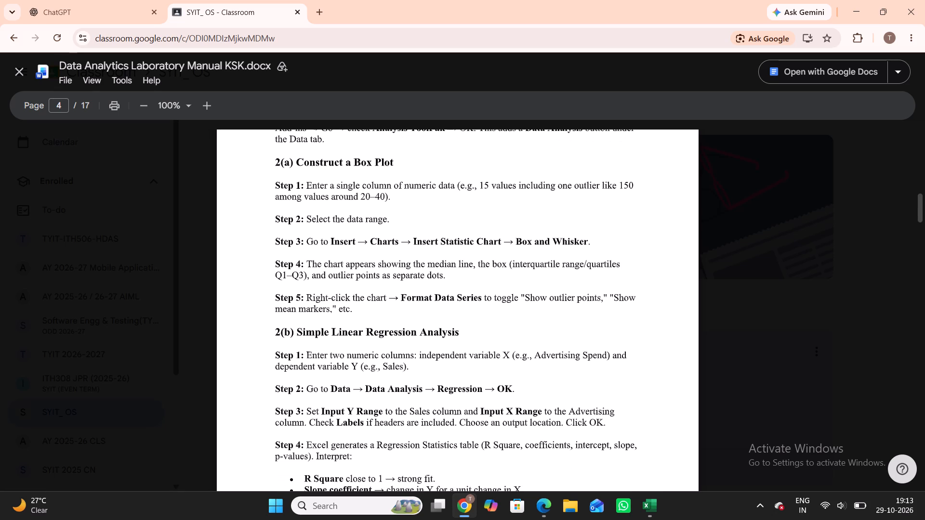
{"action": "scroll", "coordinate": [498, 329], "scroll_direction": "down", "scroll_amount": 1}
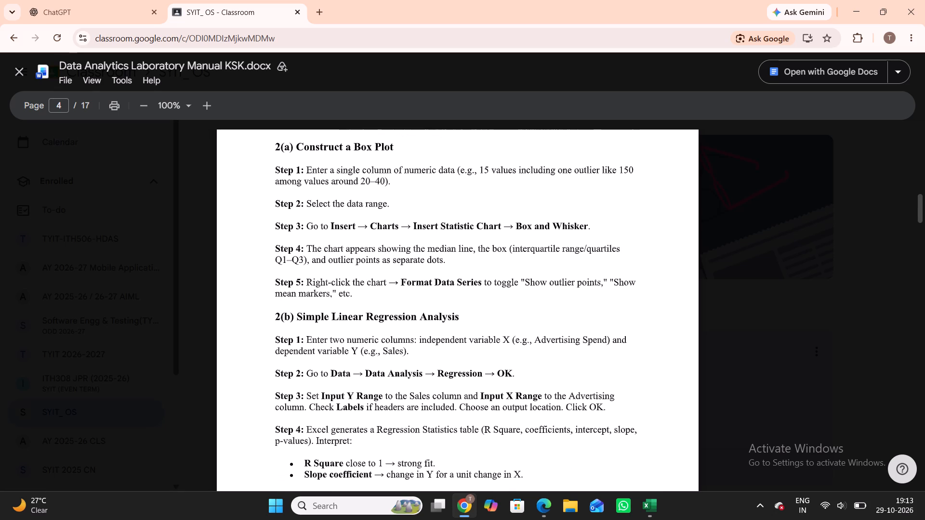
{"action": "scroll", "coordinate": [498, 329], "scroll_direction": "down", "scroll_amount": 1}
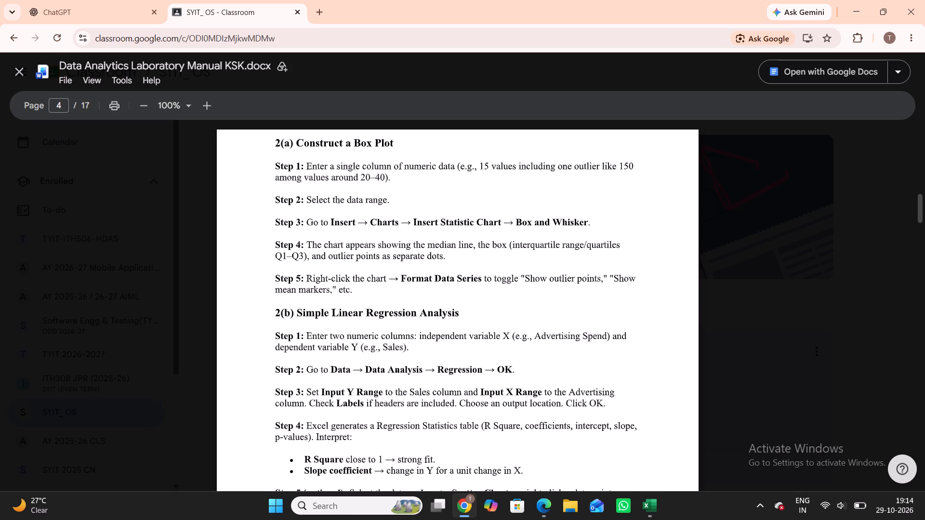
{"action": "scroll", "coordinate": [346, 296], "scroll_direction": "up", "scroll_amount": 1}
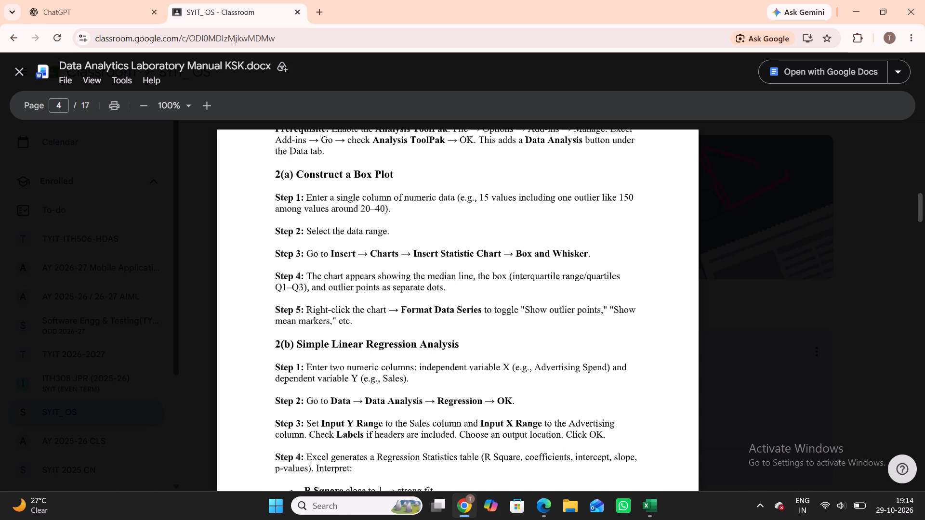
In the blank Excel workbook, enter the heading MARKS in A1 and the values 20, 22, 25, 27 and 29 in A2 to A6.
{"action": "left_click", "coordinate": [358, 510]}
{"action": "left_click", "coordinate": [646, 508]}
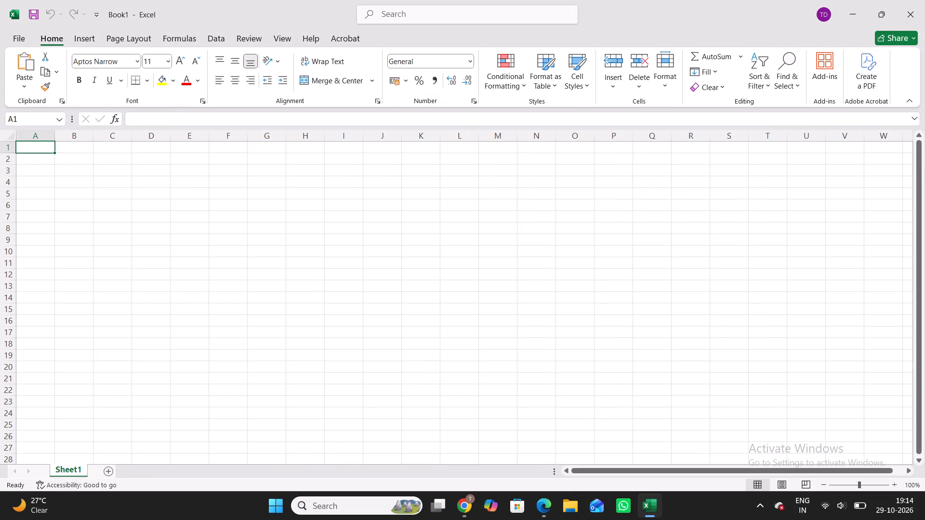
{"action": "type", "text": "MARKS"}
{"action": "key", "text": "Down"}
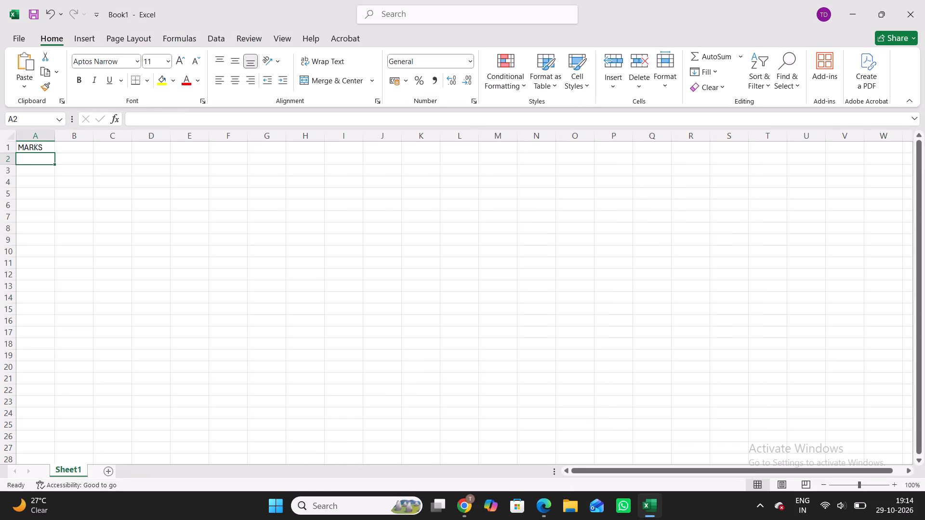
{"action": "type", "text": "20"}
{"action": "key", "text": "Down"}
{"action": "type", "text": "22"}
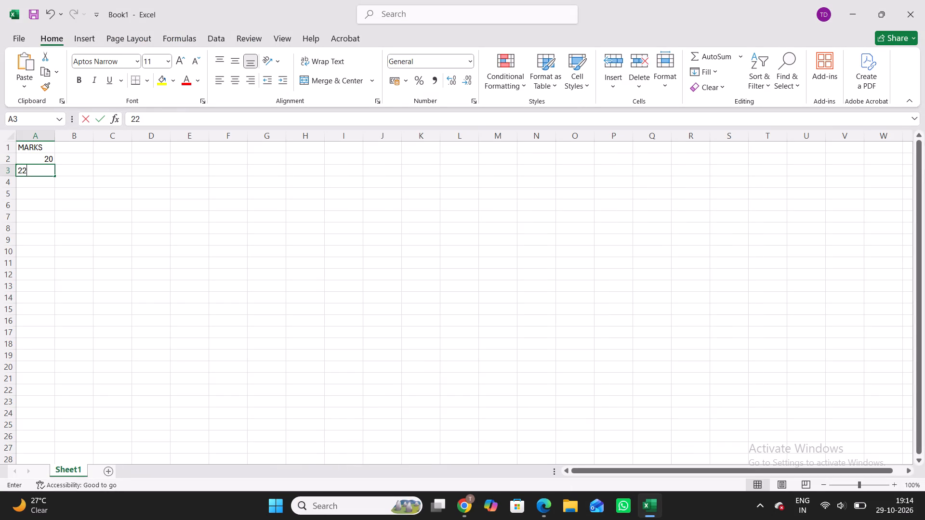
{"action": "key", "text": "Down"}
{"action": "type", "text": "25"}
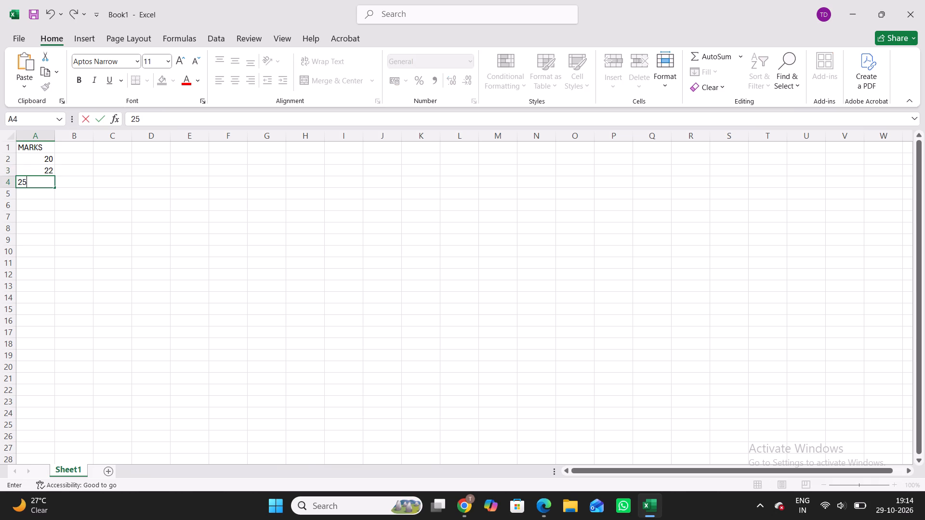
{"action": "key", "text": "Down"}
{"action": "type", "text": "27"}
{"action": "key", "text": "Down"}
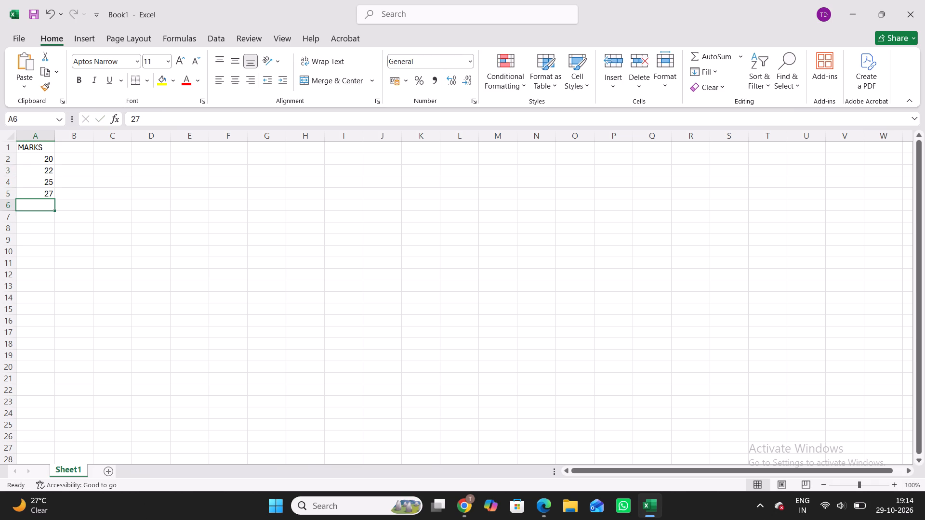
{"action": "key", "text": "2"}
{"action": "key", "text": "9"}
{"action": "key", "text": "Down"}
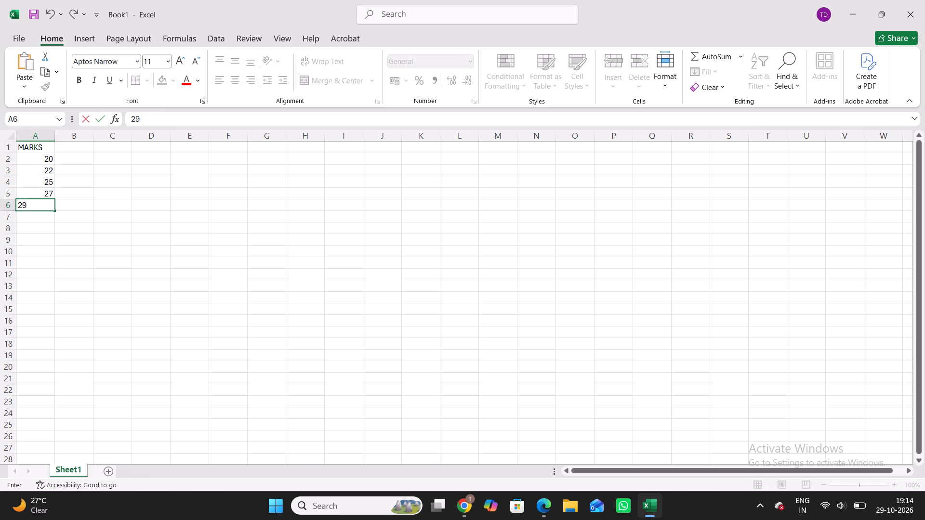
Continue the MARKS column with 30, 31, 32, 35, 38, 40 and the outlier 150 in A7 to A13.
{"action": "type", "text": "30"}
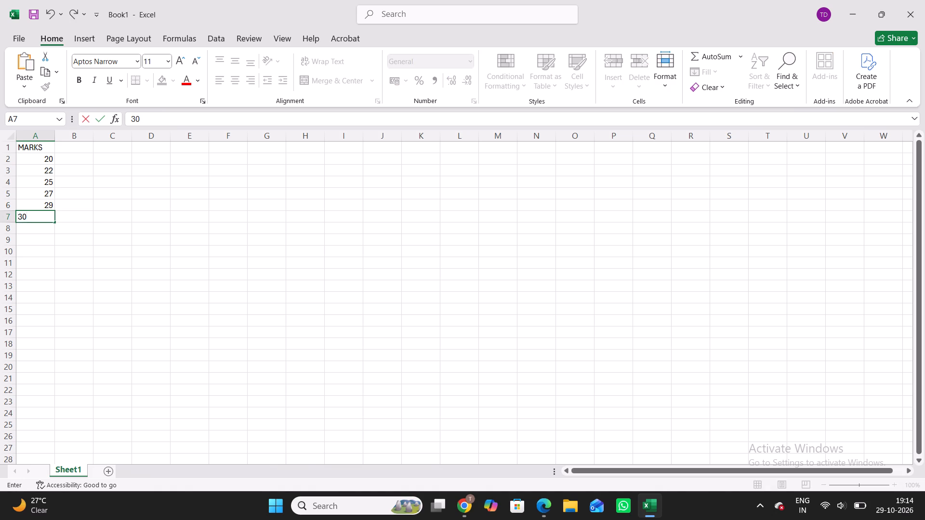
{"action": "key", "text": "Down"}
{"action": "type", "text": "31"}
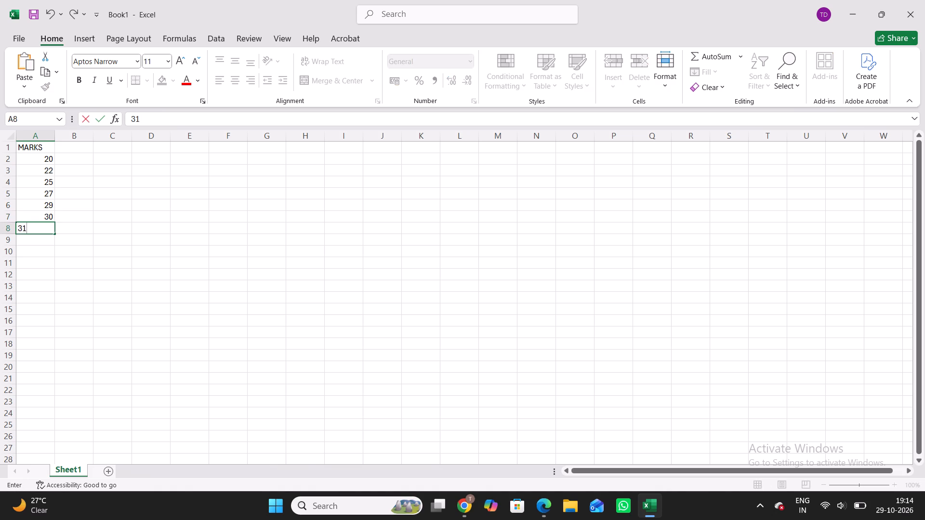
{"action": "key", "text": "Down"}
{"action": "type", "text": "32"}
{"action": "key", "text": "Down"}
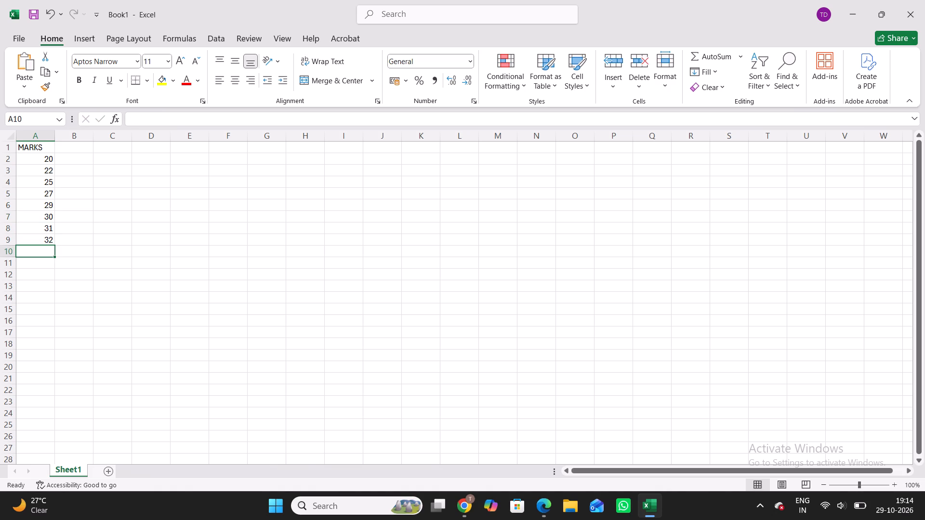
{"action": "type", "text": "35"}
{"action": "key", "text": "Right"}
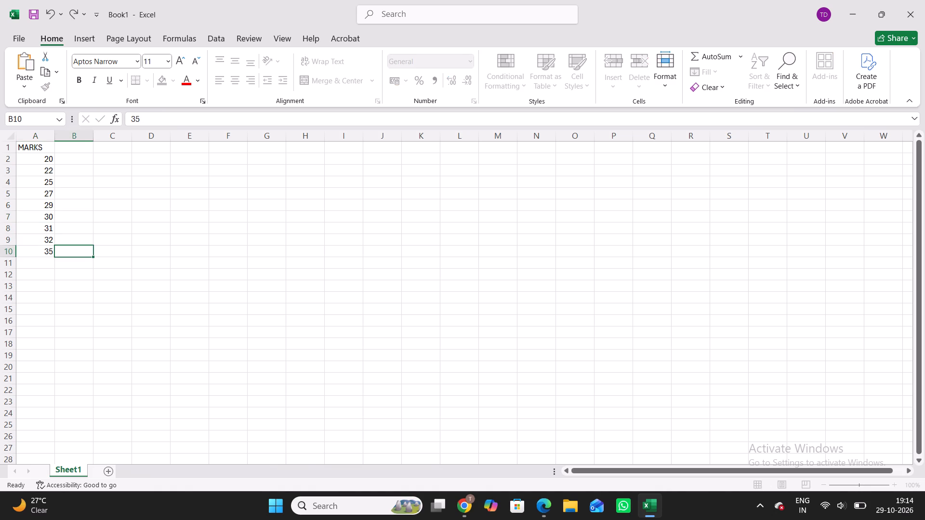
{"action": "key", "text": "Down"}
{"action": "key", "text": "Left"}
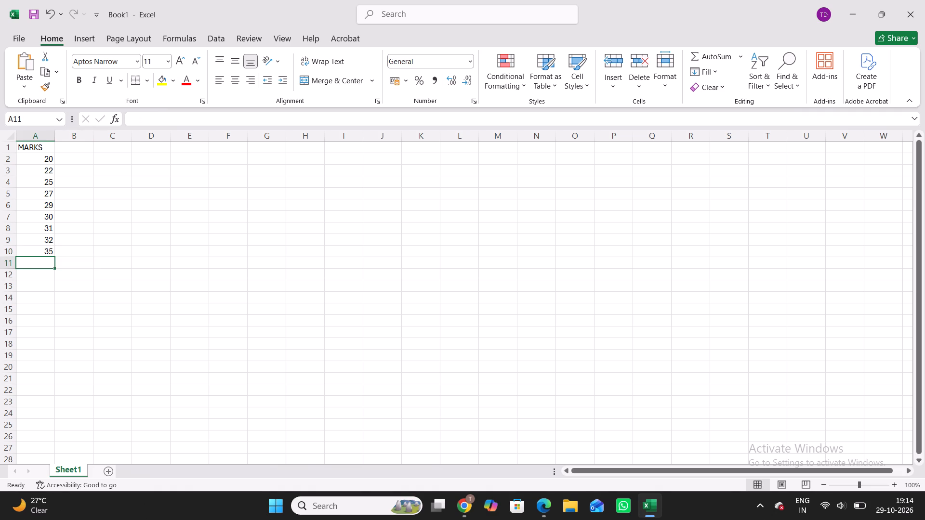
{"action": "type", "text": "38"}
{"action": "key", "text": "Down"}
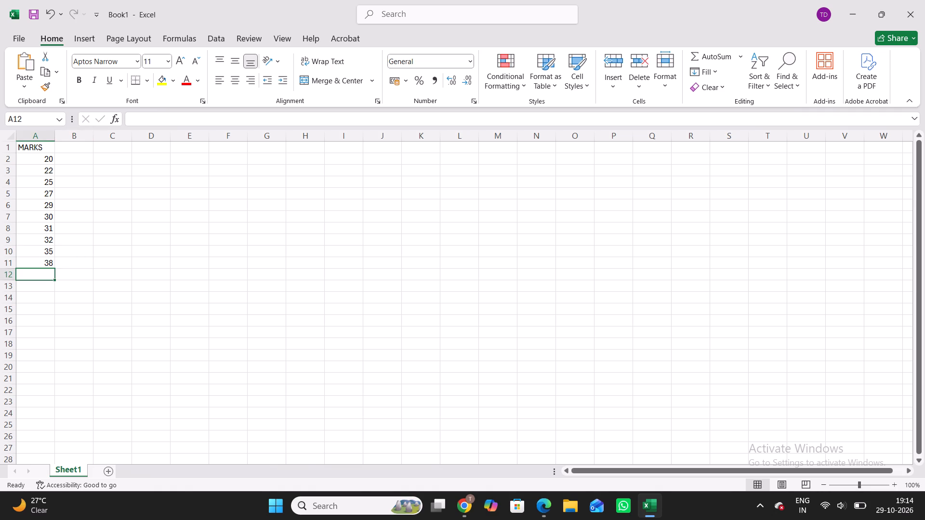
{"action": "type", "text": "40"}
{"action": "key", "text": "Down"}
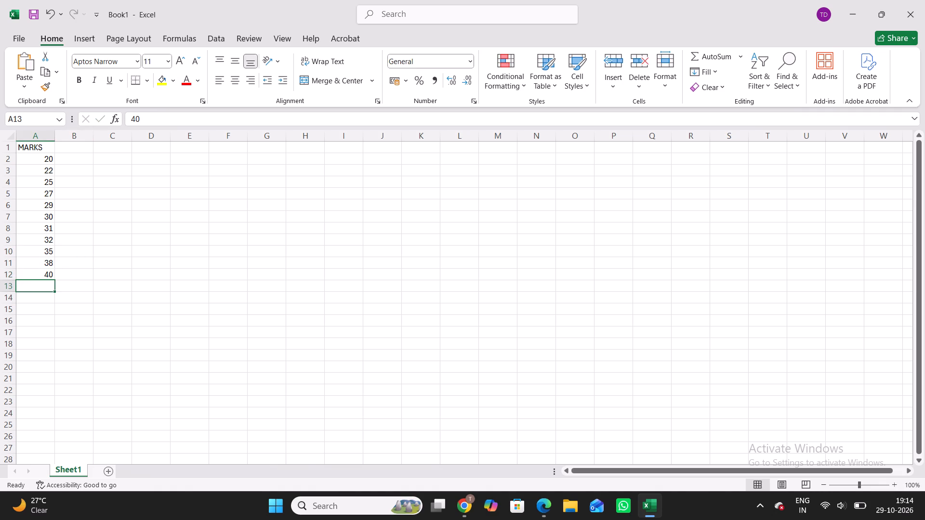
{"action": "type", "text": "150"}
{"action": "key", "text": "Down"}
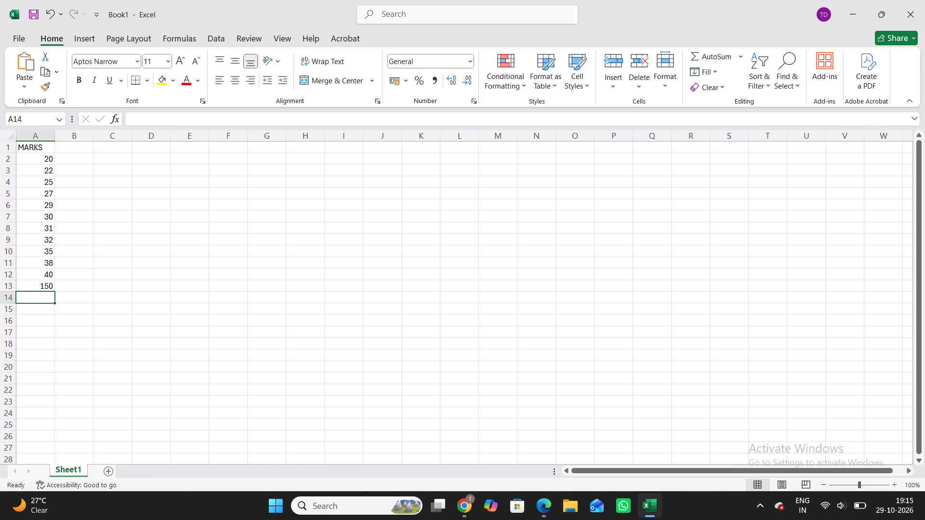
Insert a Box and Whisker chart from the MARKS data in A1:A13, checking the manual for the chart type.
{"action": "left_click", "coordinate": [43, 149]}
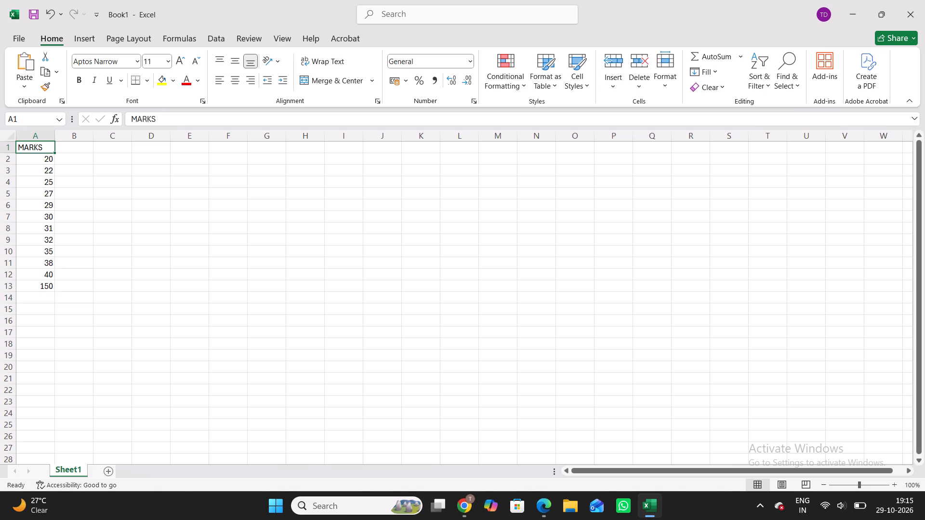
{"action": "left_click_drag", "start_coordinate": [43, 150], "coordinate": [45, 293]}
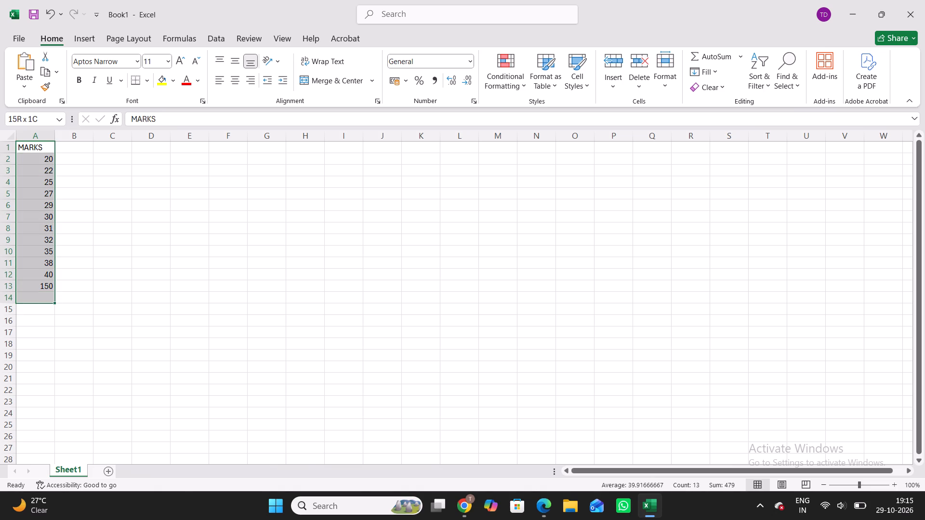
{"action": "left_click_drag", "start_coordinate": [45, 293], "coordinate": [46, 287]}
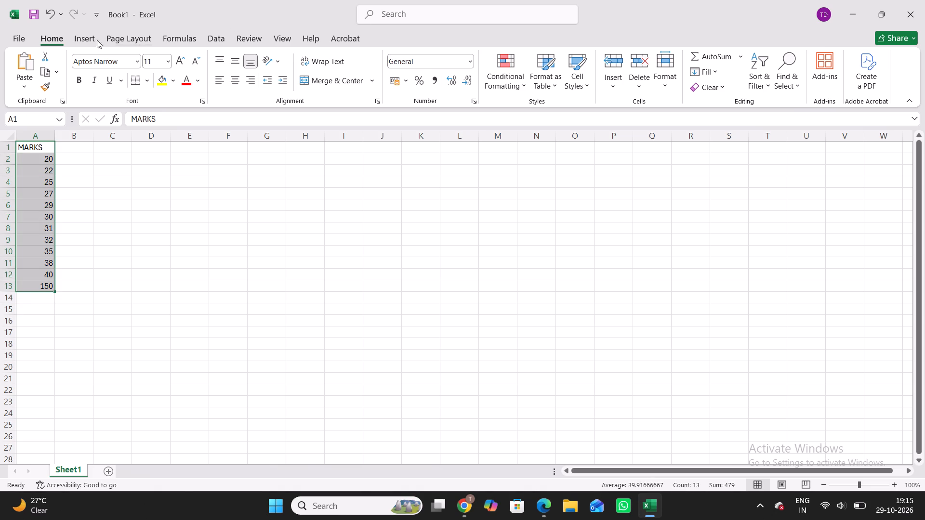
{"action": "left_click", "coordinate": [91, 36]}
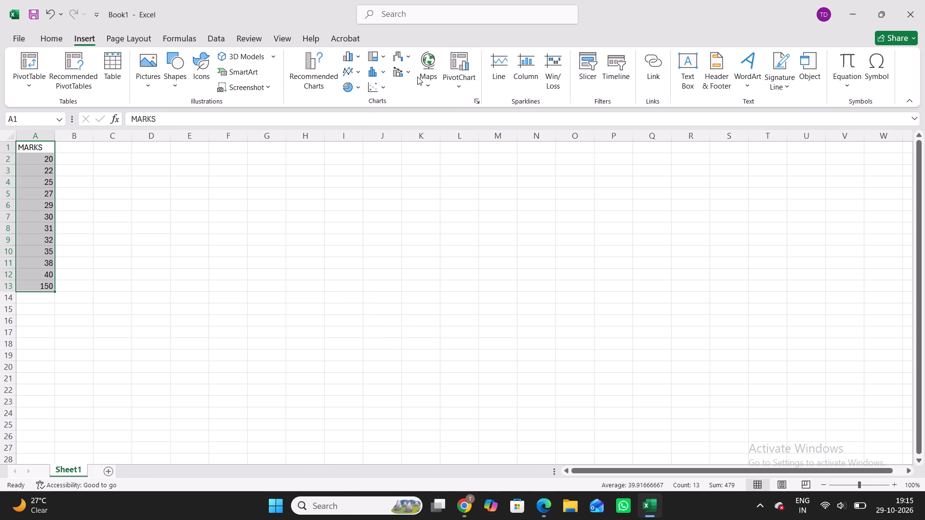
{"action": "key", "text": "alt+Tab"}
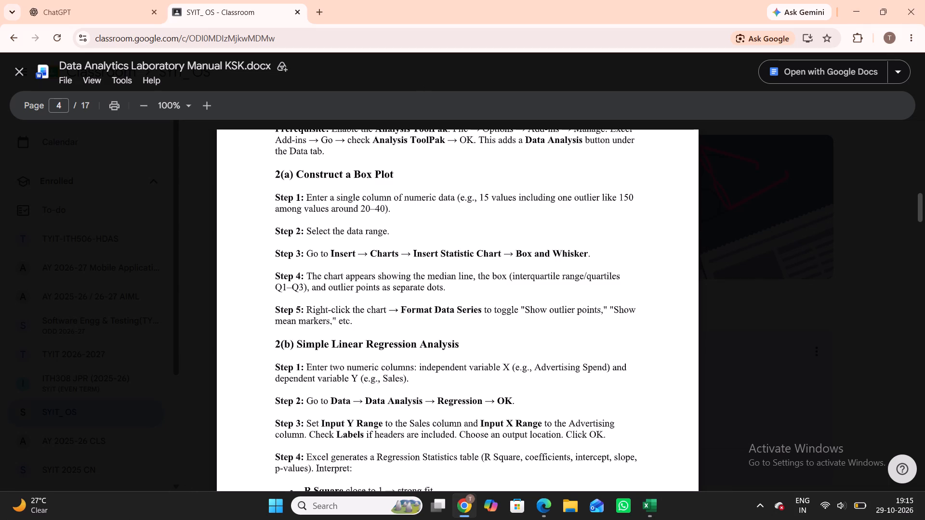
{"action": "key", "text": "alt+Tab"}
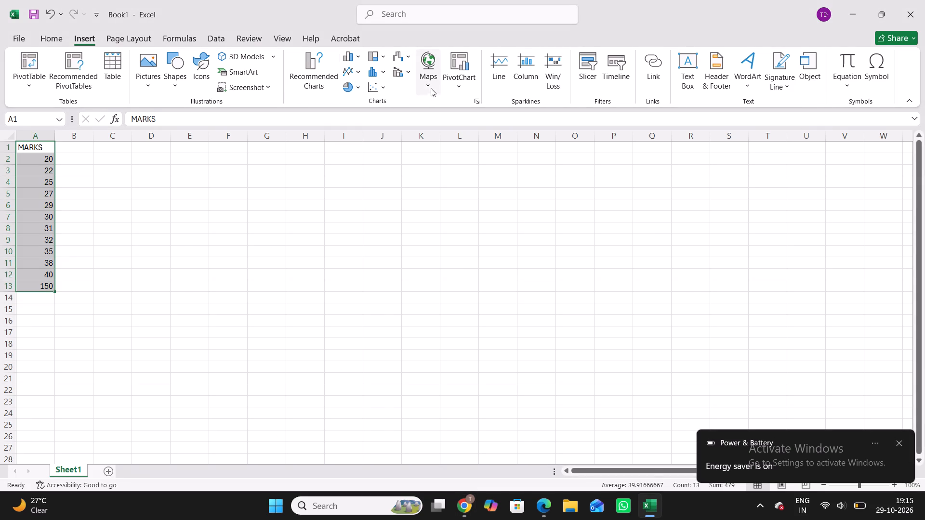
{"action": "left_click", "coordinate": [383, 74]}
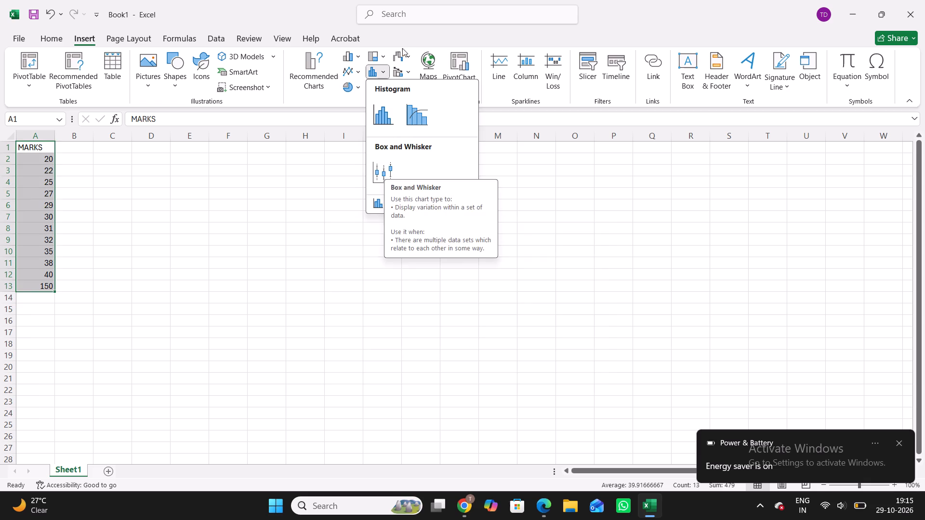
{"action": "left_click", "coordinate": [388, 174]}
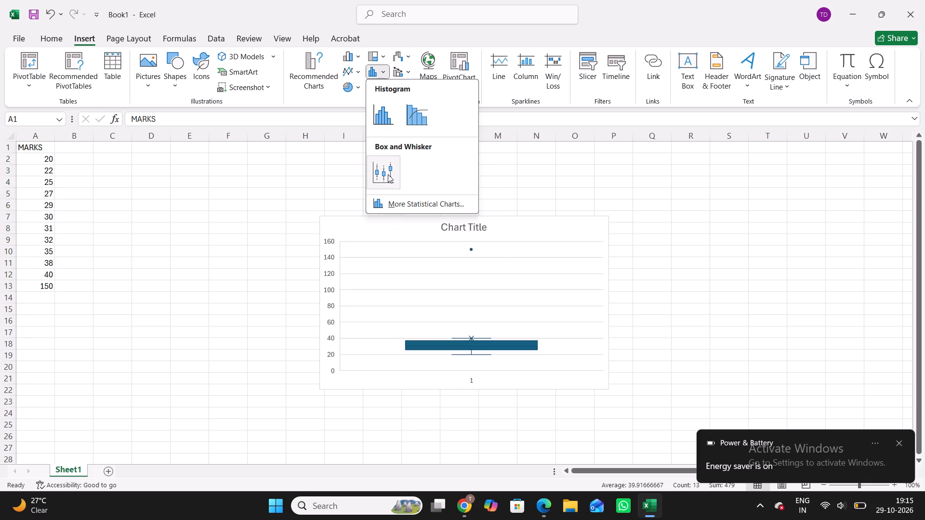
{"action": "left_click", "coordinate": [707, 297]}
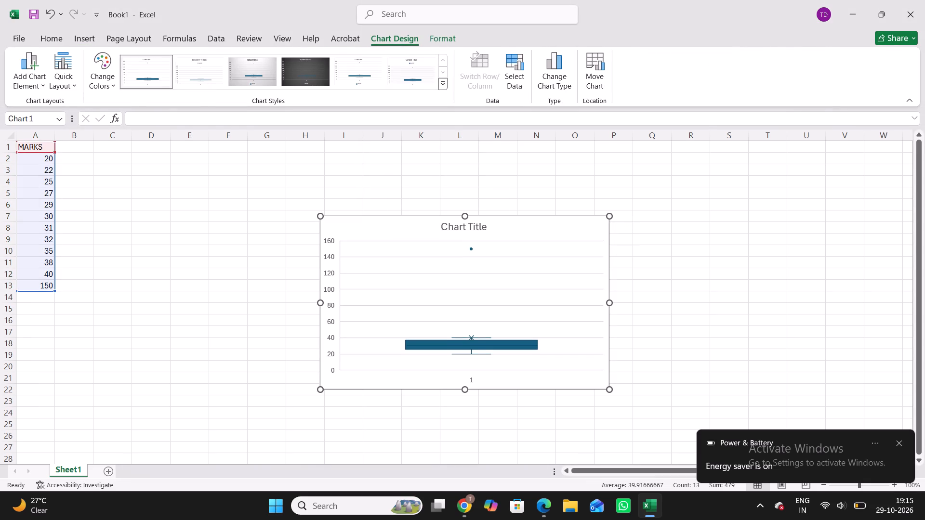
Open the formatting options for the box plot's chart area and view its text options.
{"action": "left_click", "coordinate": [552, 243]}
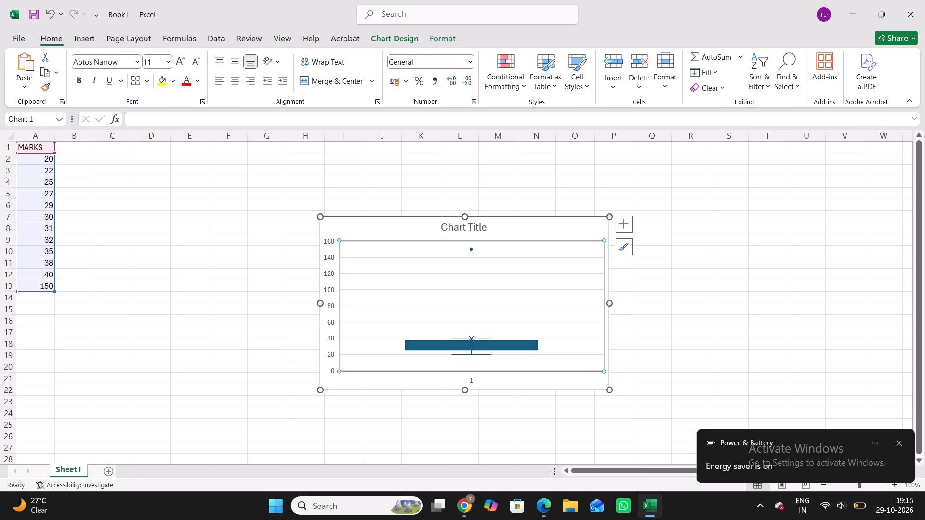
{"action": "left_click", "coordinate": [561, 243]}
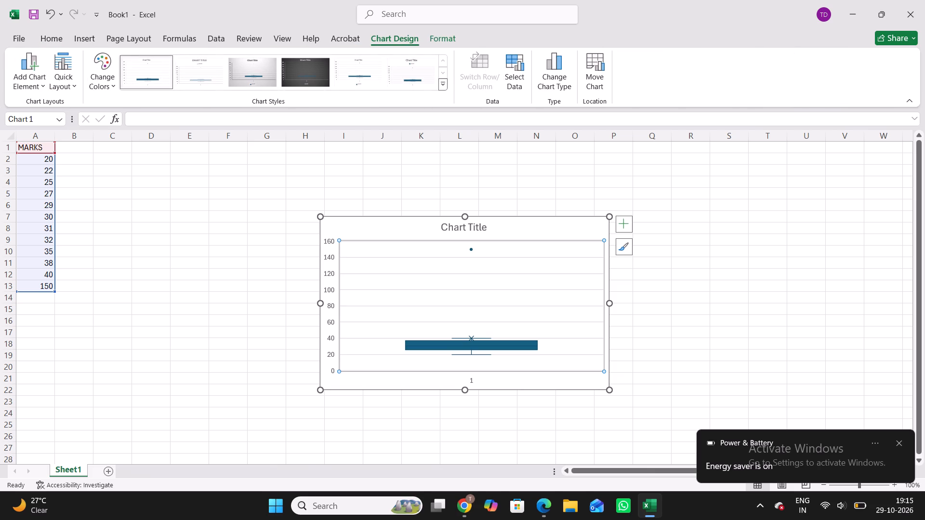
{"action": "left_click", "coordinate": [559, 228]}
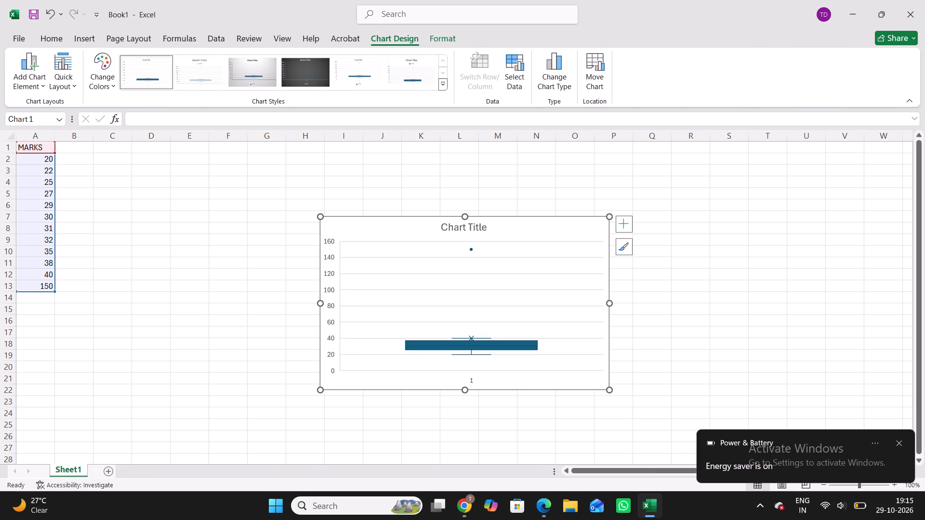
{"action": "left_click_drag", "start_coordinate": [563, 222], "coordinate": [569, 221]}
{"action": "right_click", "coordinate": [569, 221]}
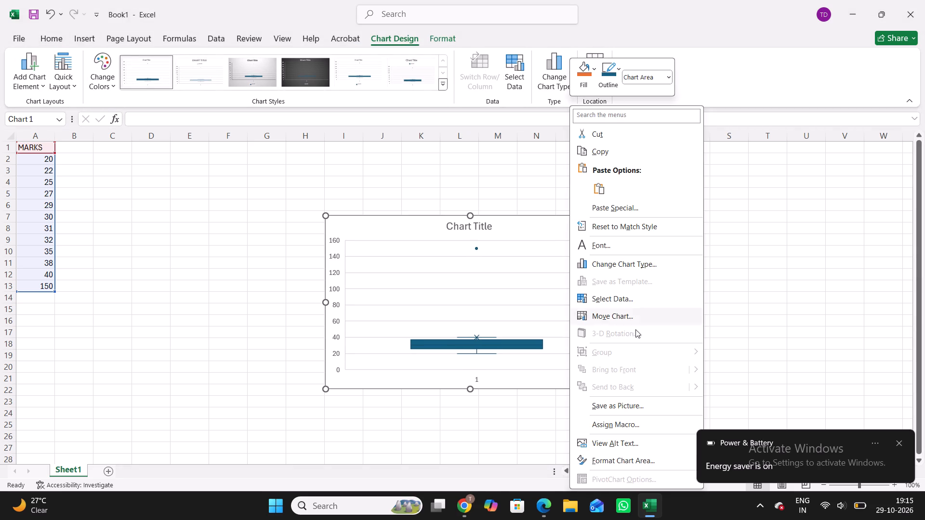
{"action": "left_click", "coordinate": [626, 455]}
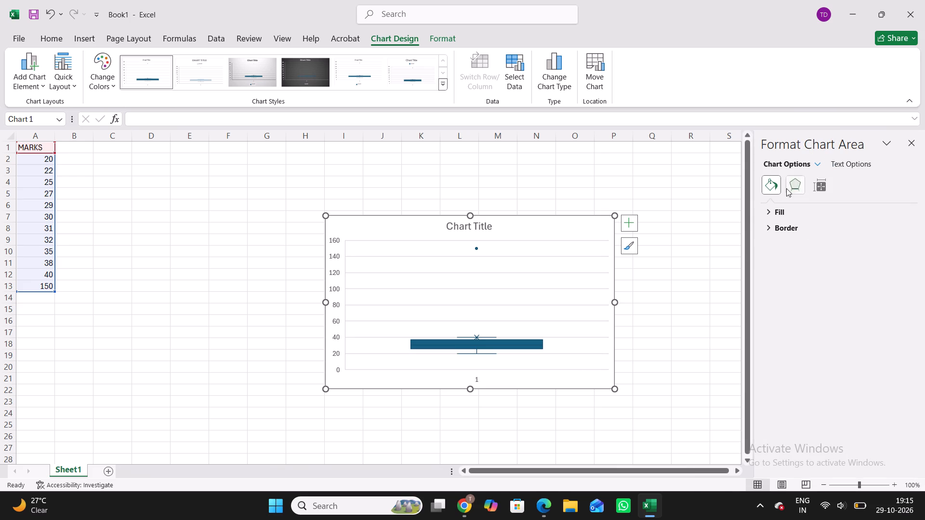
{"action": "left_click", "coordinate": [843, 161]}
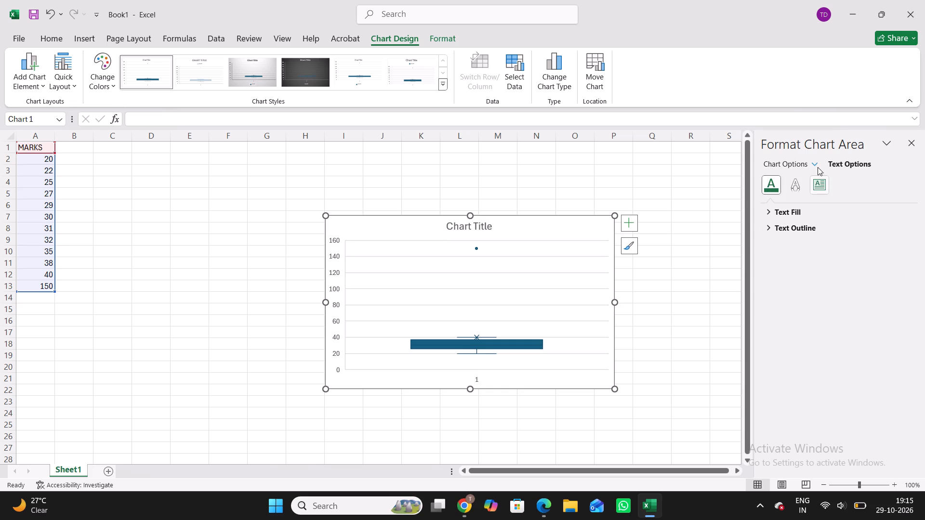
Check the box plot instructions in the lab manual in Chrome, and look for the series formatting options from the Excel chart's gridlines and chart area.
{"action": "left_click", "coordinate": [469, 509]}
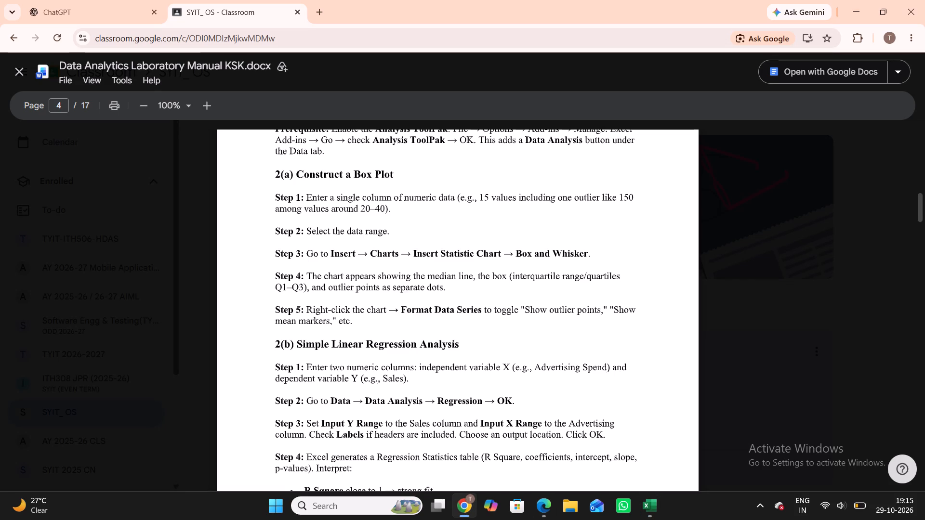
{"action": "scroll", "coordinate": [432, 312], "scroll_direction": "down", "scroll_amount": 1}
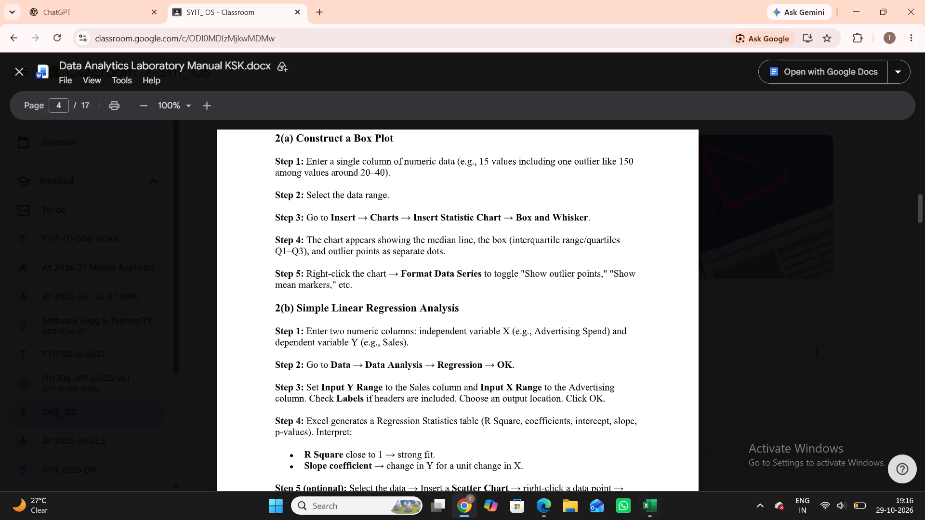
{"action": "left_click", "coordinate": [650, 510]}
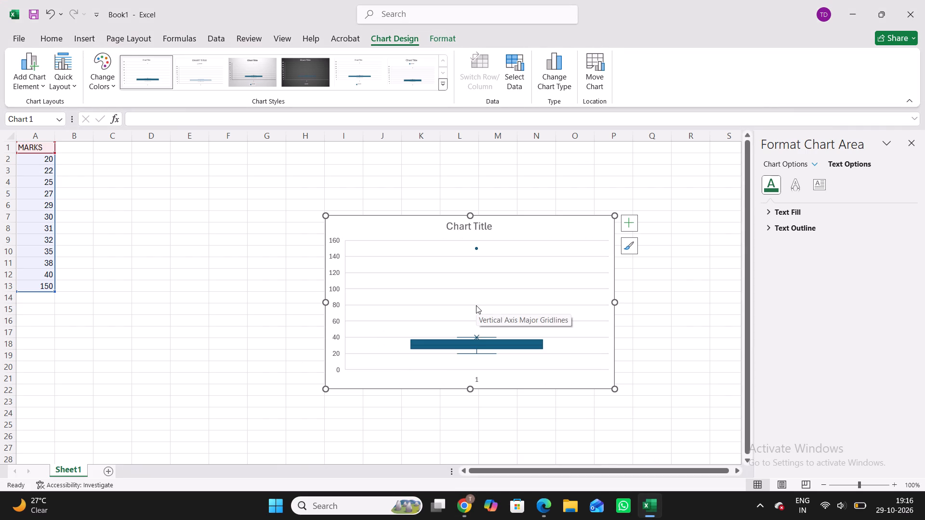
{"action": "right_click", "coordinate": [476, 305]}
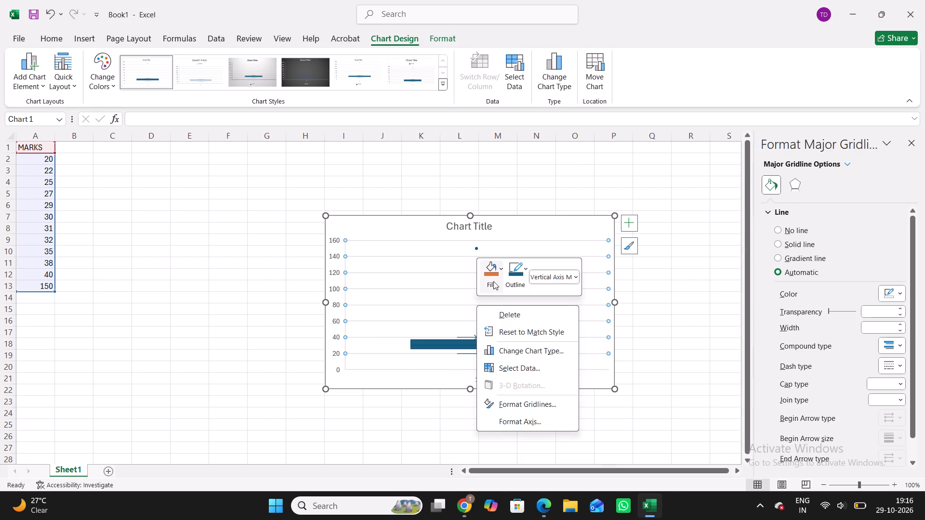
{"action": "left_click", "coordinate": [373, 231]}
{"action": "right_click", "coordinate": [373, 231]}
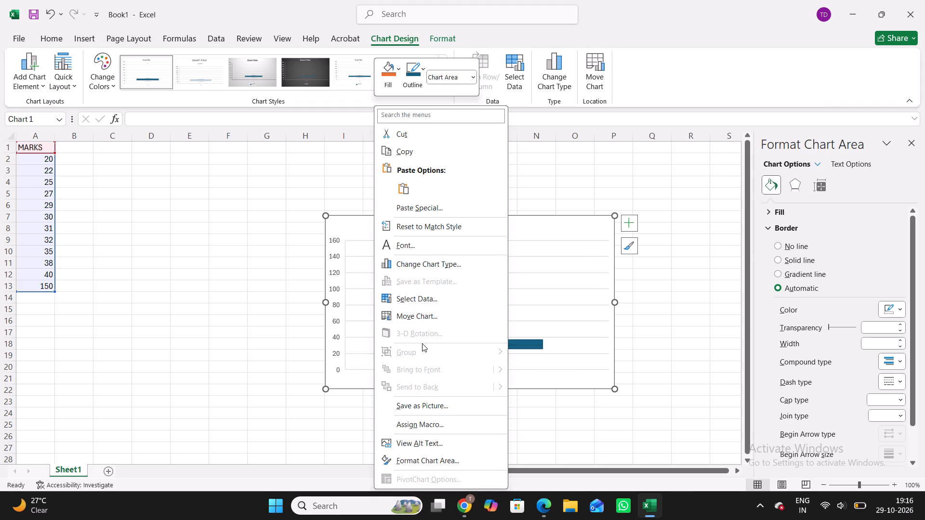
{"action": "scroll", "coordinate": [460, 201], "scroll_direction": "down", "scroll_amount": 1}
{"action": "left_click", "coordinate": [245, 254]}
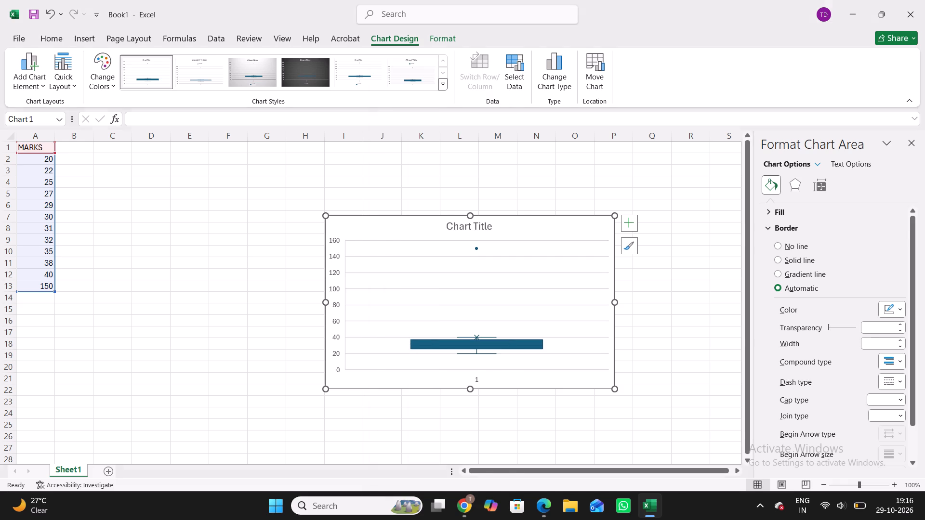
{"action": "left_click", "coordinate": [362, 204]}
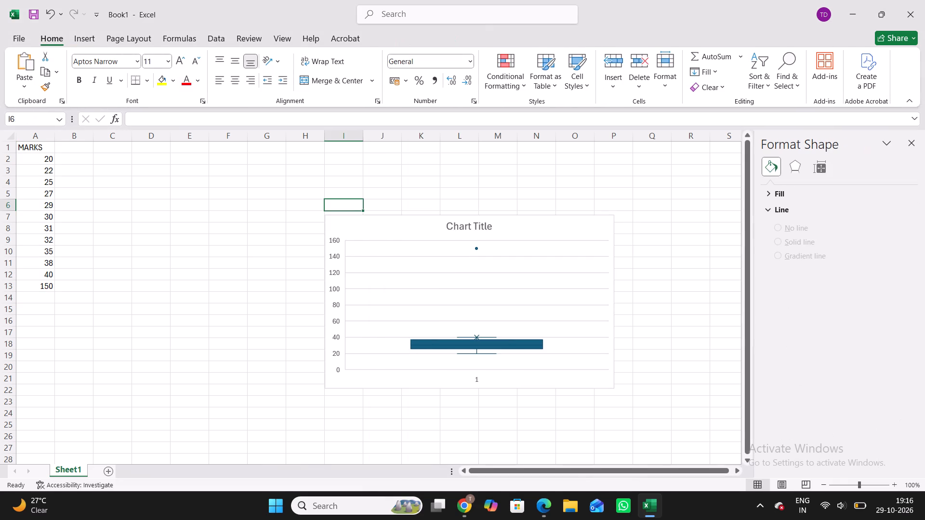
{"action": "right_click", "coordinate": [397, 222]}
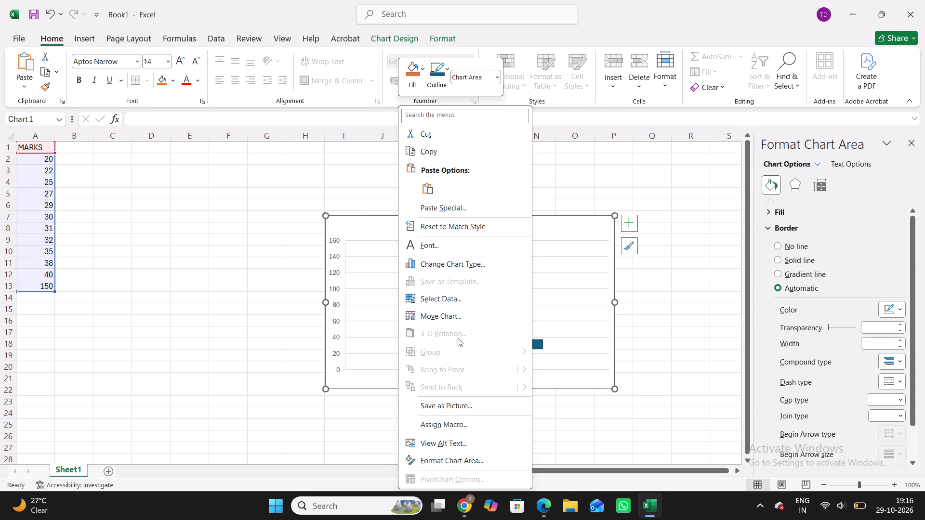
{"action": "scroll", "coordinate": [462, 434], "scroll_direction": "down", "scroll_amount": 2}
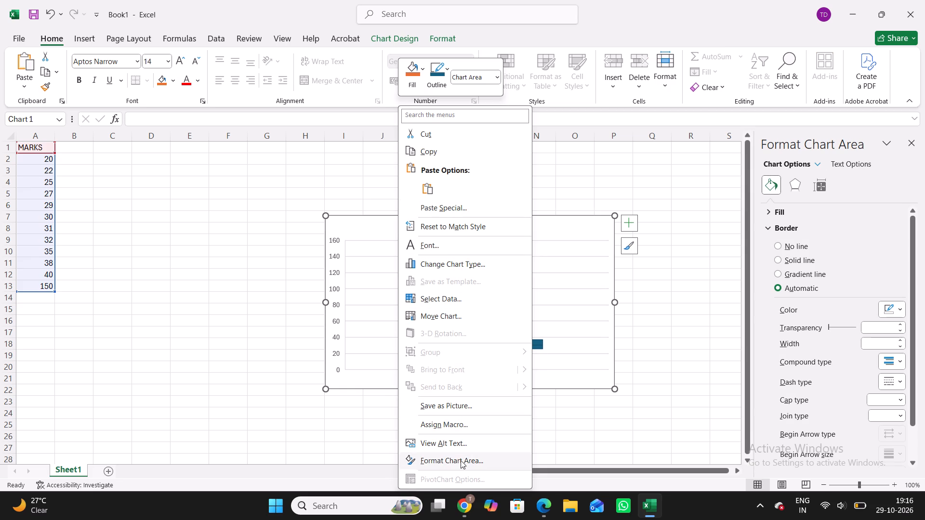
{"action": "left_click", "coordinate": [461, 460]}
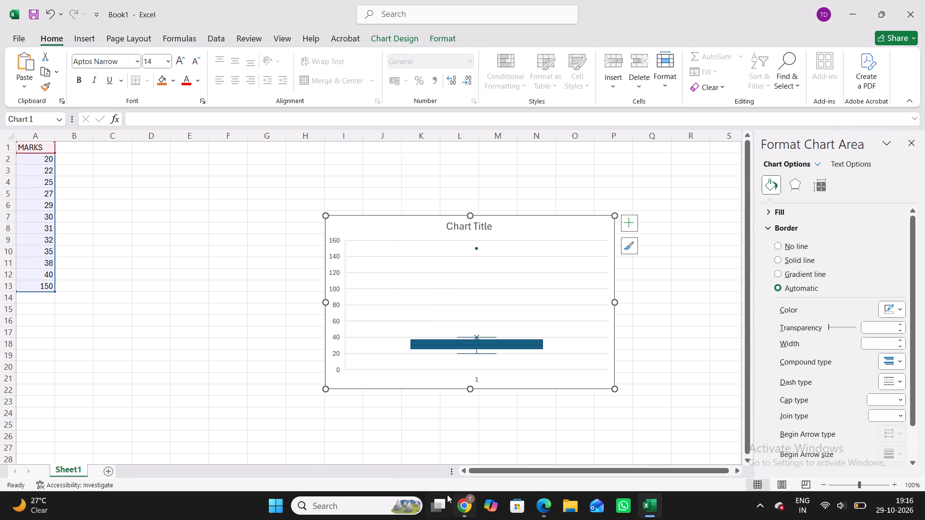
Recheck Step 5 in the lab manual, and review the Format Data Series options of the MARKS box in Excel for outlier points and mean markers.
{"action": "left_click", "coordinate": [459, 516]}
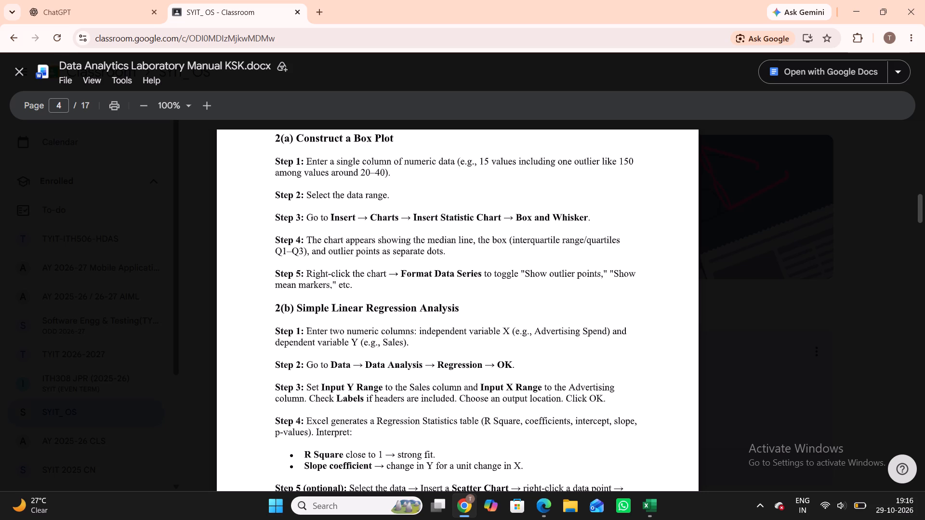
{"action": "left_click", "coordinate": [642, 514]}
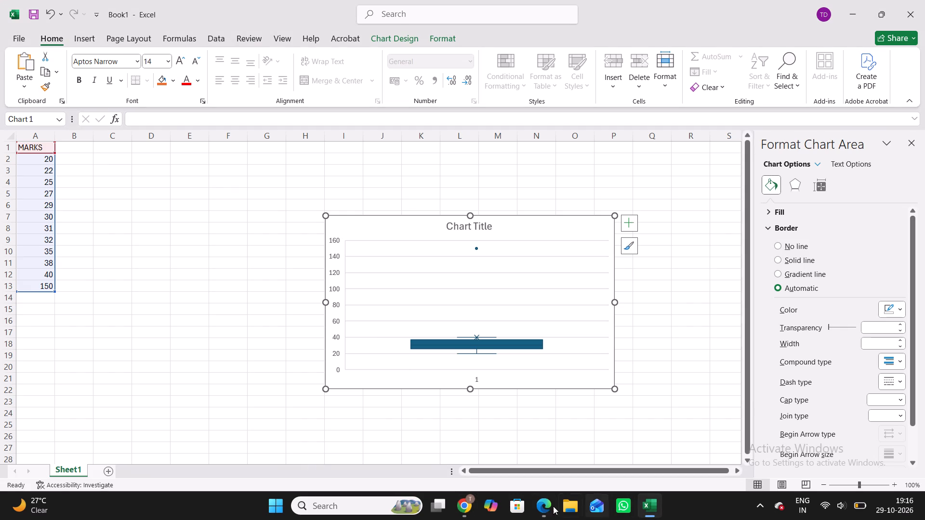
{"action": "left_click", "coordinate": [463, 503]}
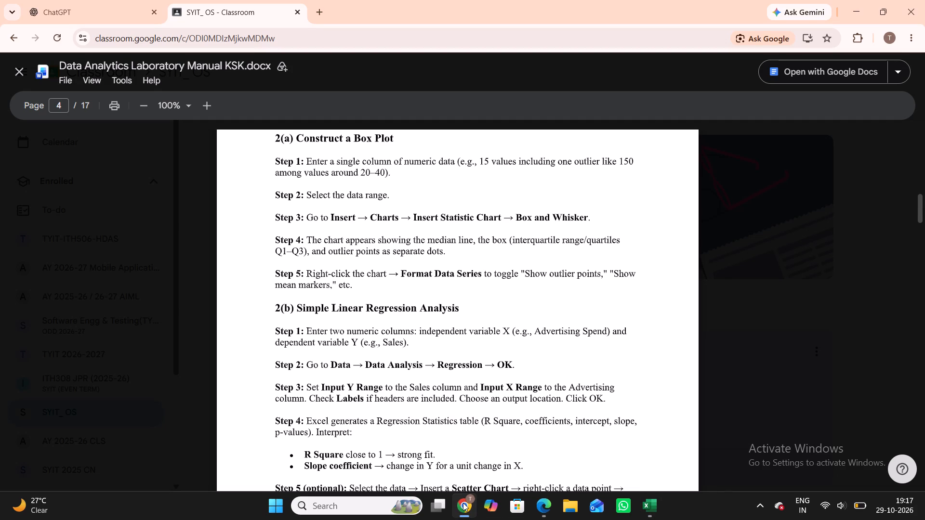
{"action": "left_click", "coordinate": [655, 509]}
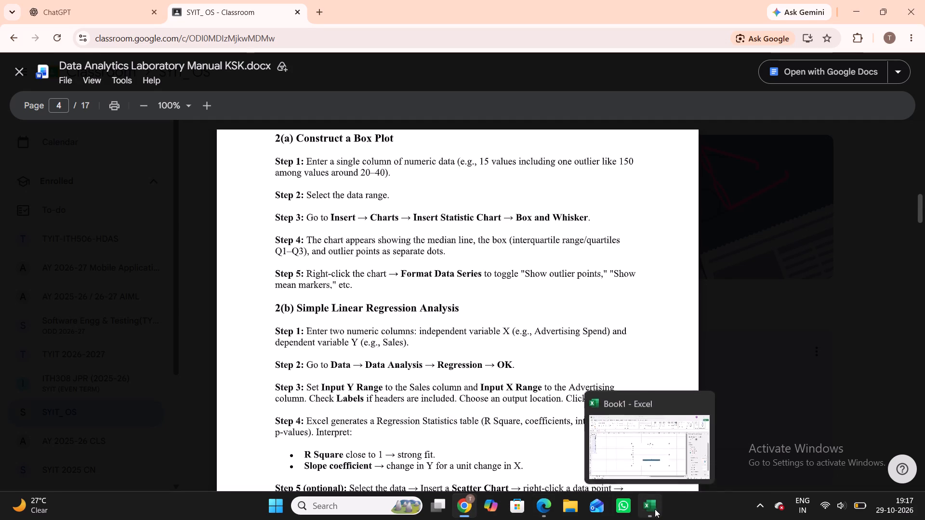
{"action": "right_click", "coordinate": [468, 340]}
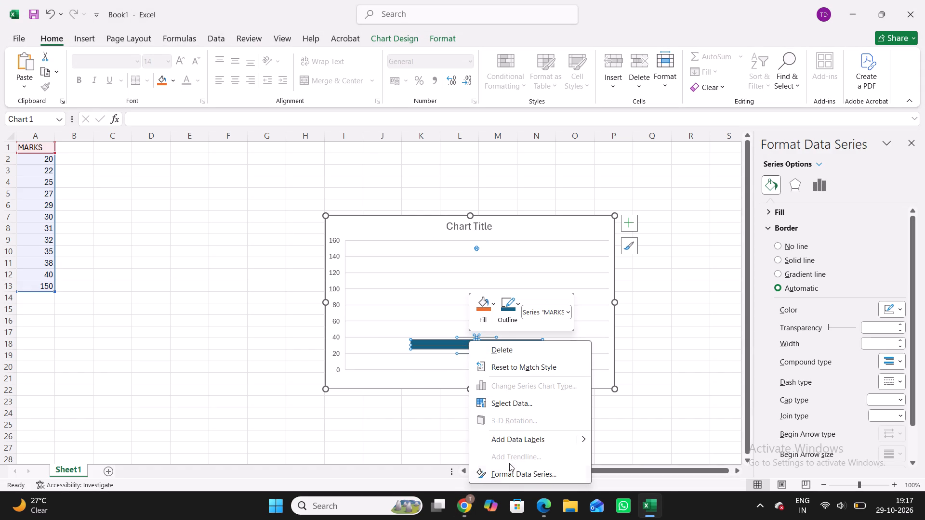
{"action": "left_click", "coordinate": [508, 478]}
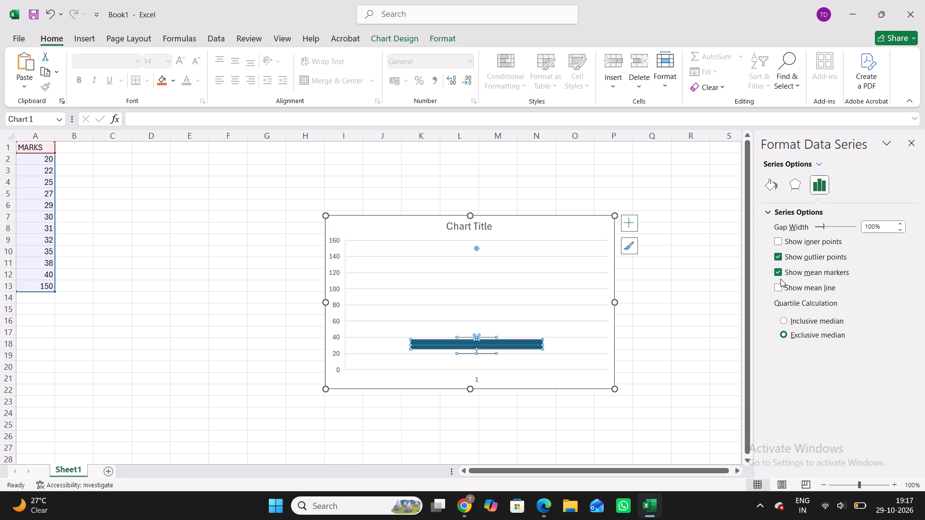
{"action": "left_click", "coordinate": [919, 150]}
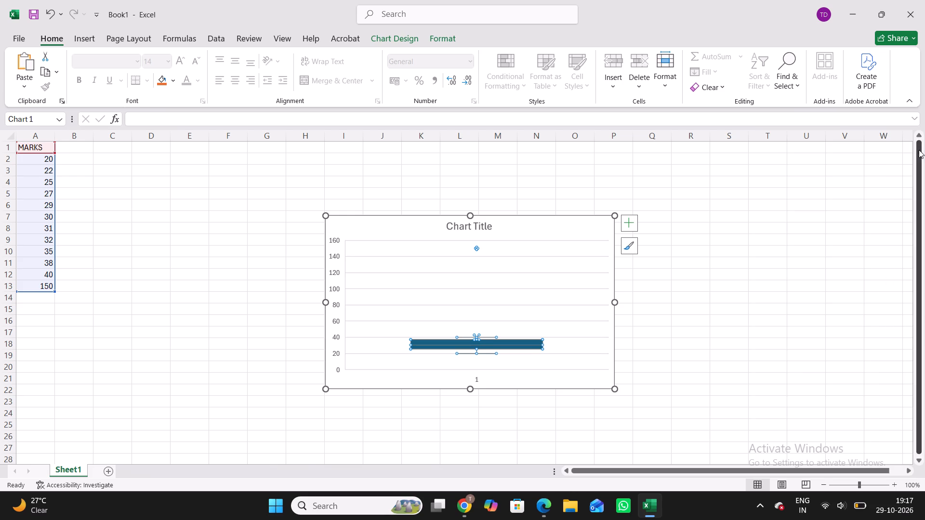
{"action": "left_click", "coordinate": [529, 283]}
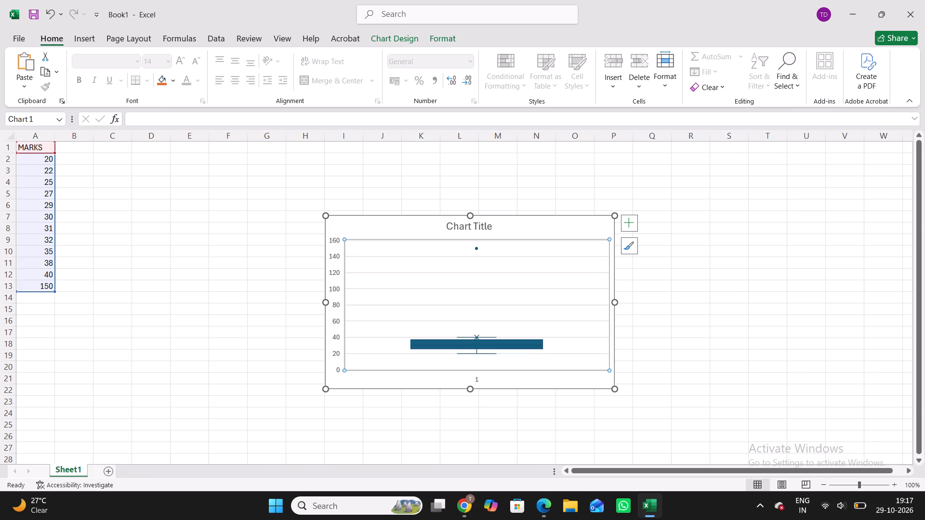
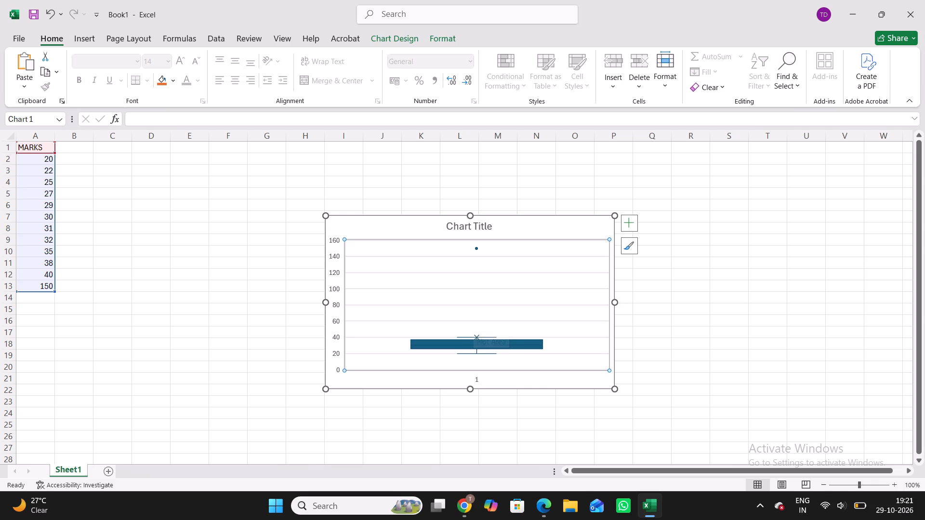
Undo the box plot and all MARKS entries in column A, back to a blank worksheet.
{"action": "key", "text": "ctrl+z"}
{"action": "key", "text": "ctrl+z"}
{"action": "key", "text": "ctrl+z"}
{"action": "key", "text": "ctrl+z"}
{"action": "key", "text": "ctrl+z"}
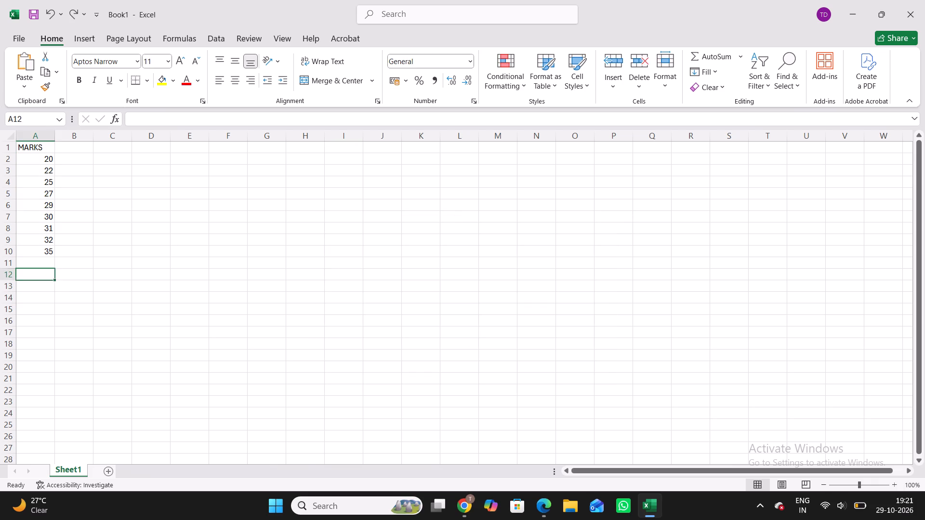
{"action": "key", "text": "ctrl+z"}
{"action": "key", "text": "ctrl+z"}
{"action": "key", "text": "ctrl+z"}
{"action": "key", "text": "ctrl+z"}
{"action": "key", "text": "ctrl+z"}
{"action": "key", "text": "ctrl+z"}
{"action": "key", "text": "ctrl+z"}
{"action": "key", "text": "ctrl+z"}
{"action": "key", "text": "ctrl+z"}
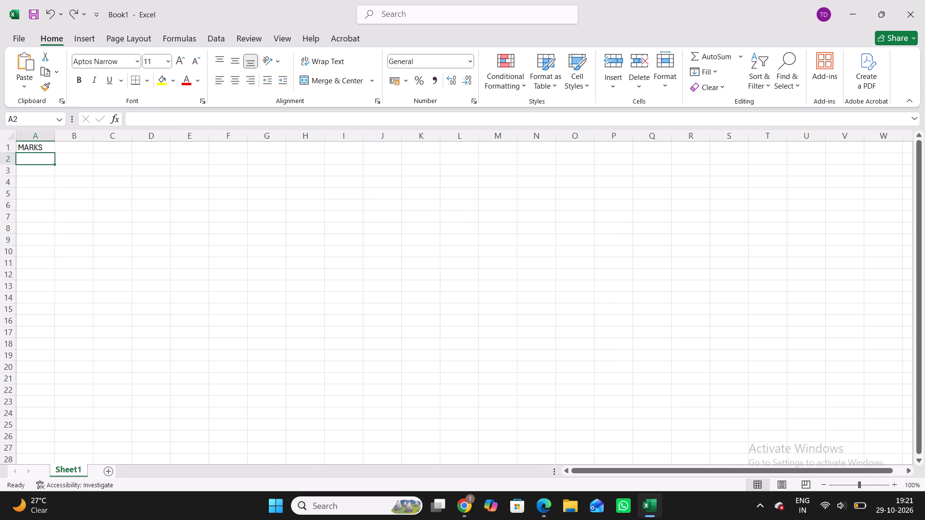
{"action": "key", "text": "ctrl+z"}
{"action": "key", "text": "ctrl+z"}
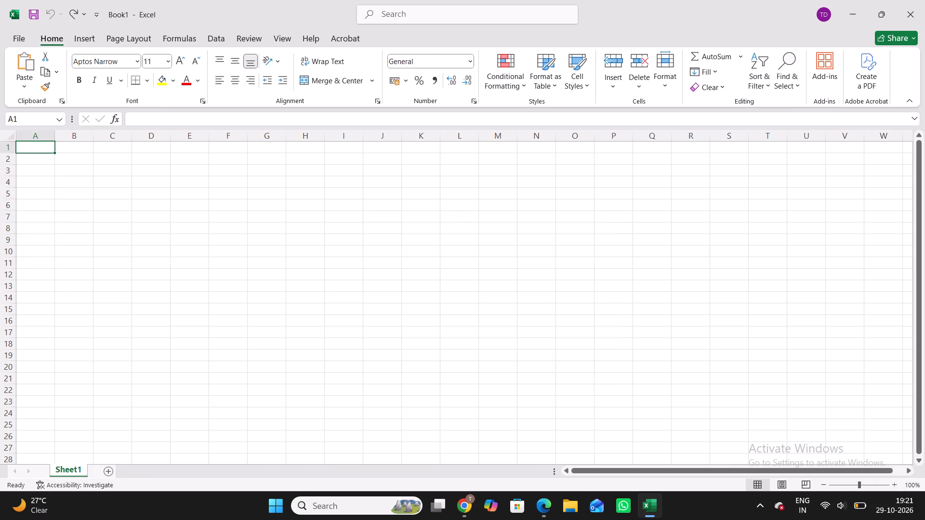
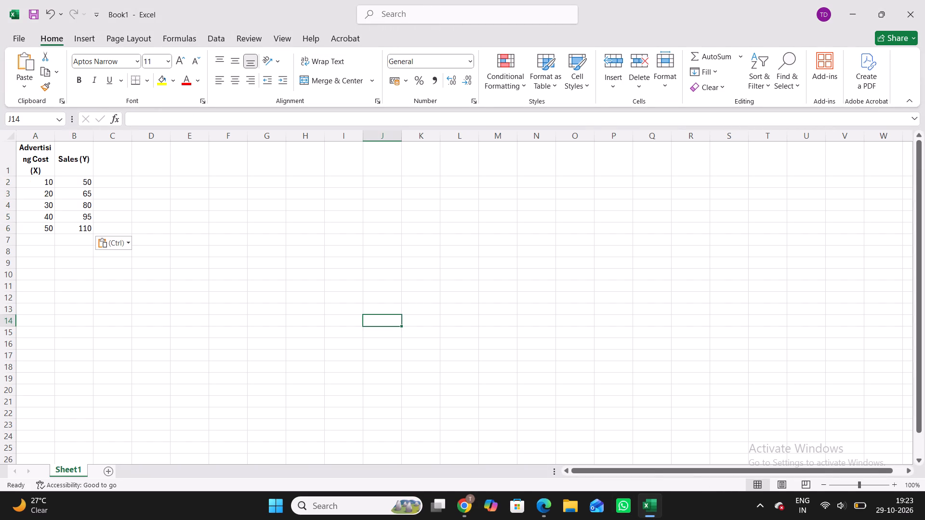
Look through Excel's data commands for the Data Analysis tool, also with the table in A1:B6 selected.
{"action": "left_click", "coordinate": [211, 37]}
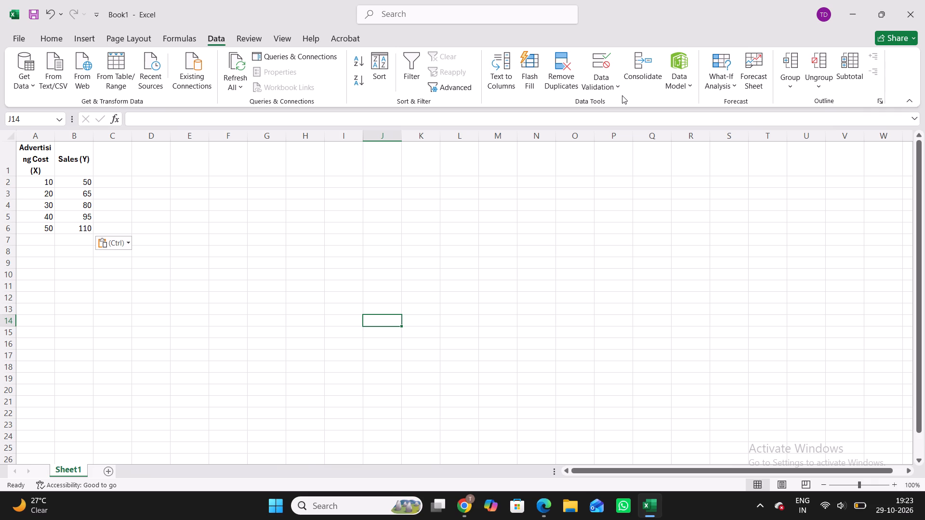
{"action": "left_click", "coordinate": [735, 82]}
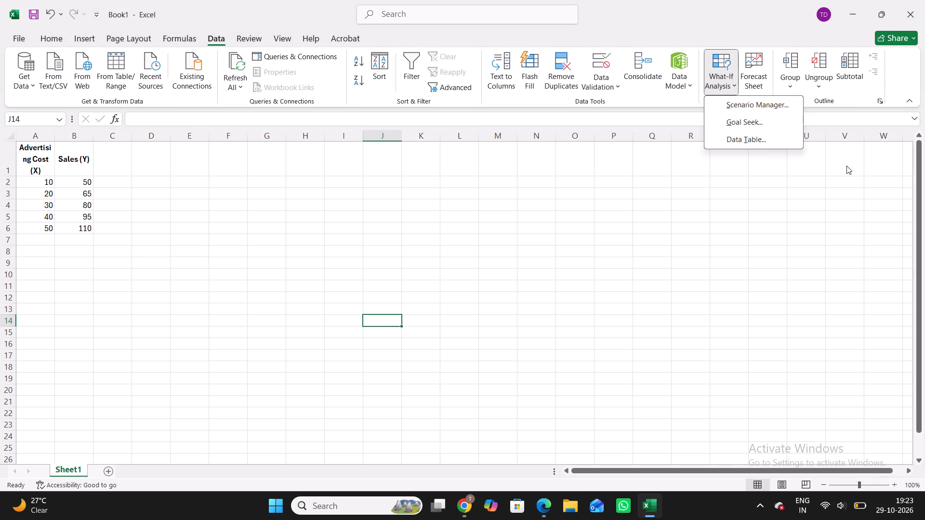
{"action": "left_click", "coordinate": [859, 251]}
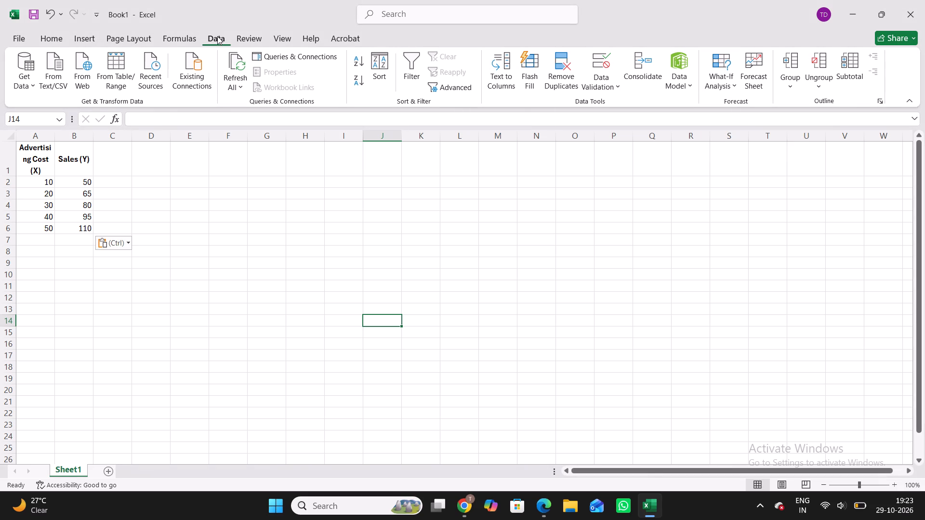
{"action": "left_click", "coordinate": [217, 36]}
{"action": "left_click", "coordinate": [616, 89]}
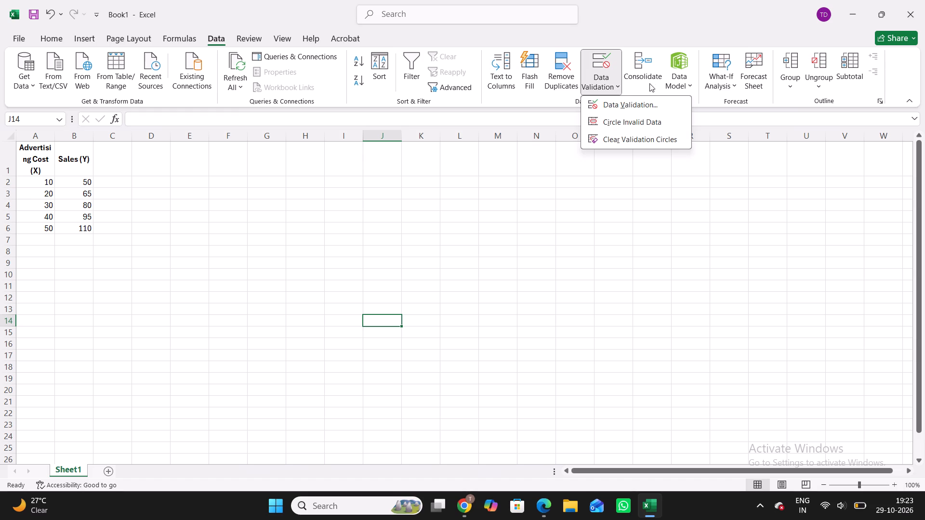
{"action": "left_click", "coordinate": [692, 82]}
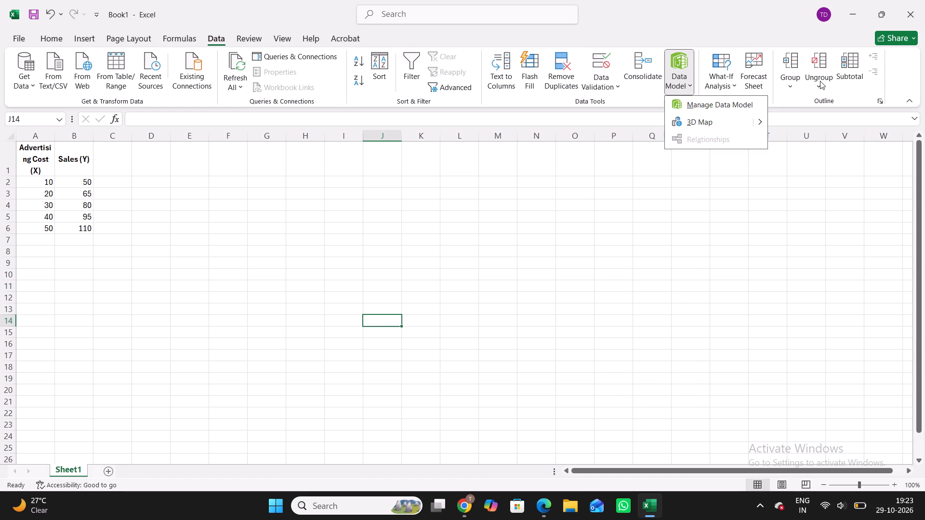
{"action": "left_click", "coordinate": [899, 79]}
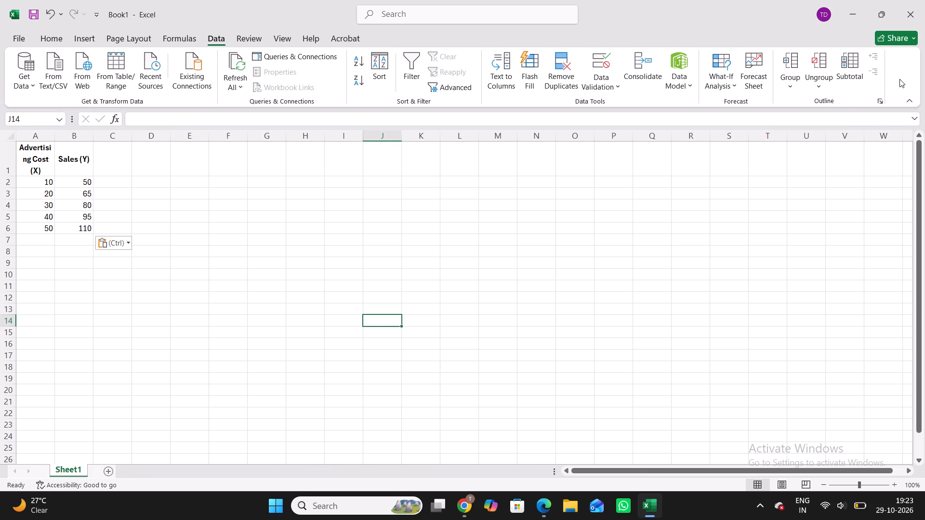
{"action": "left_click", "coordinate": [352, 141]}
{"action": "left_click_drag", "start_coordinate": [41, 162], "coordinate": [56, 184]}
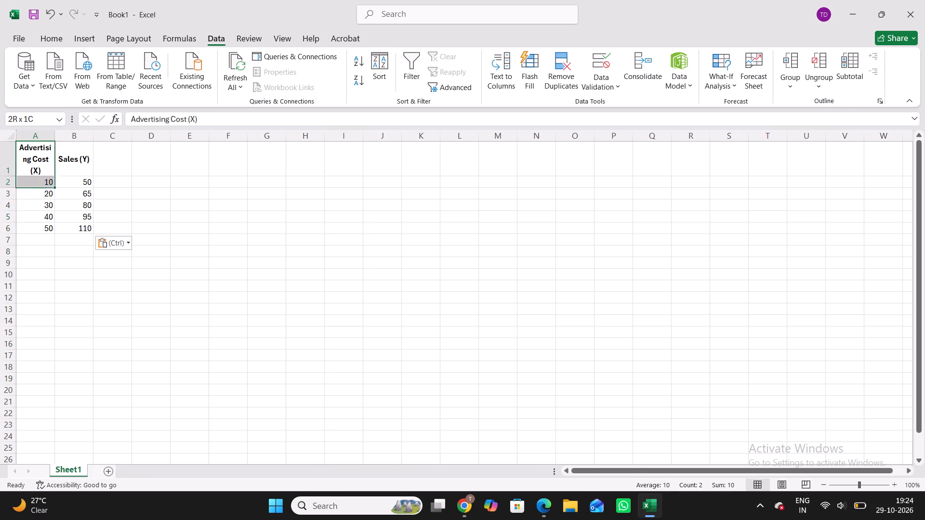
{"action": "left_click_drag", "start_coordinate": [56, 184], "coordinate": [87, 225]}
{"action": "left_click", "coordinate": [211, 38]}
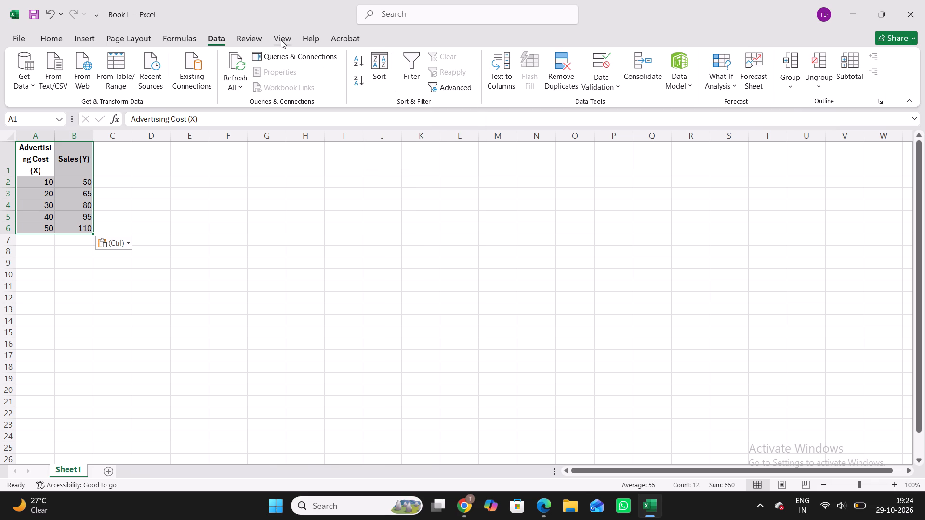
{"action": "left_click", "coordinate": [287, 256]}
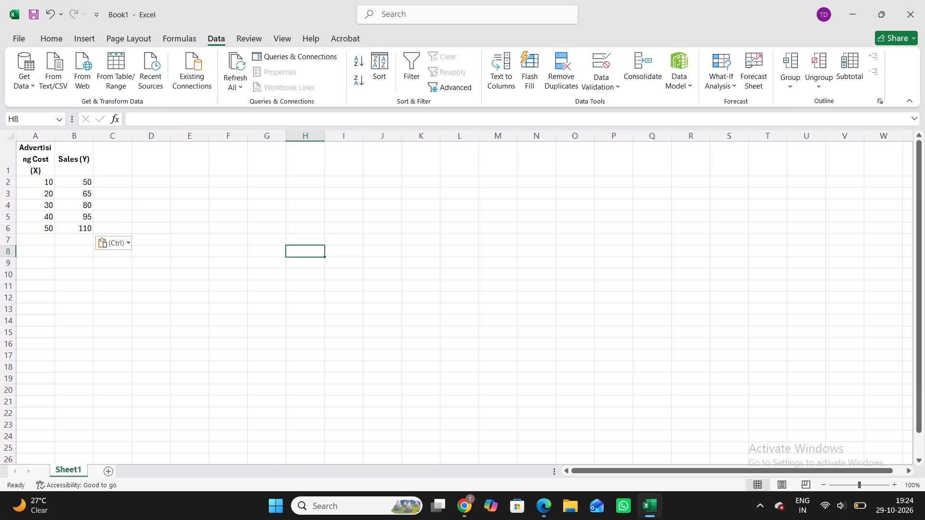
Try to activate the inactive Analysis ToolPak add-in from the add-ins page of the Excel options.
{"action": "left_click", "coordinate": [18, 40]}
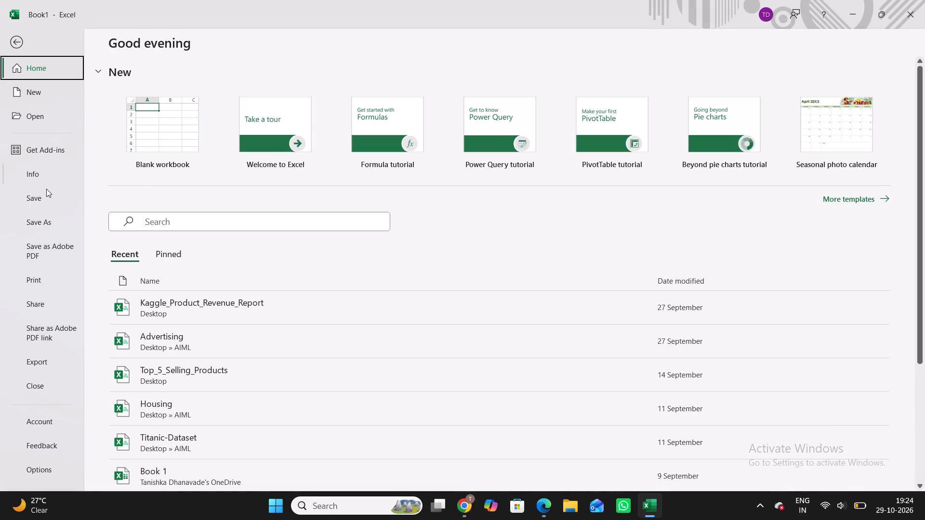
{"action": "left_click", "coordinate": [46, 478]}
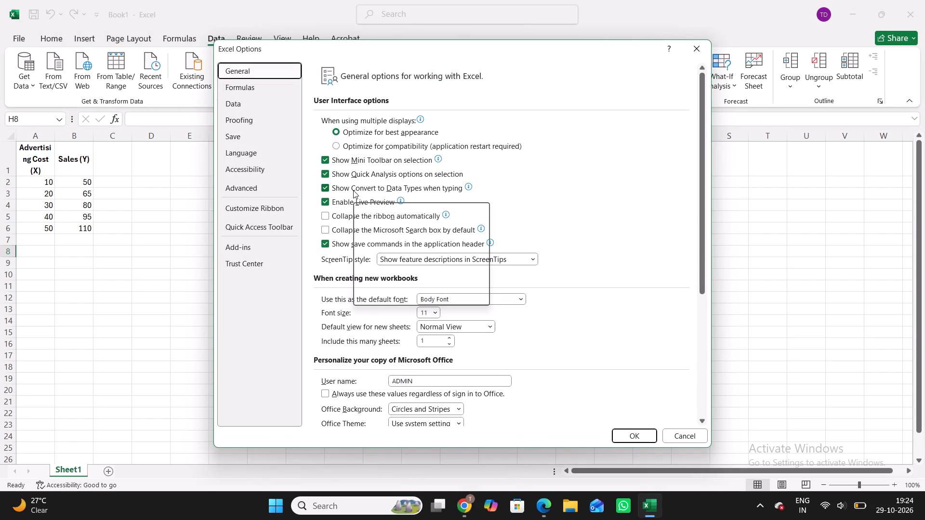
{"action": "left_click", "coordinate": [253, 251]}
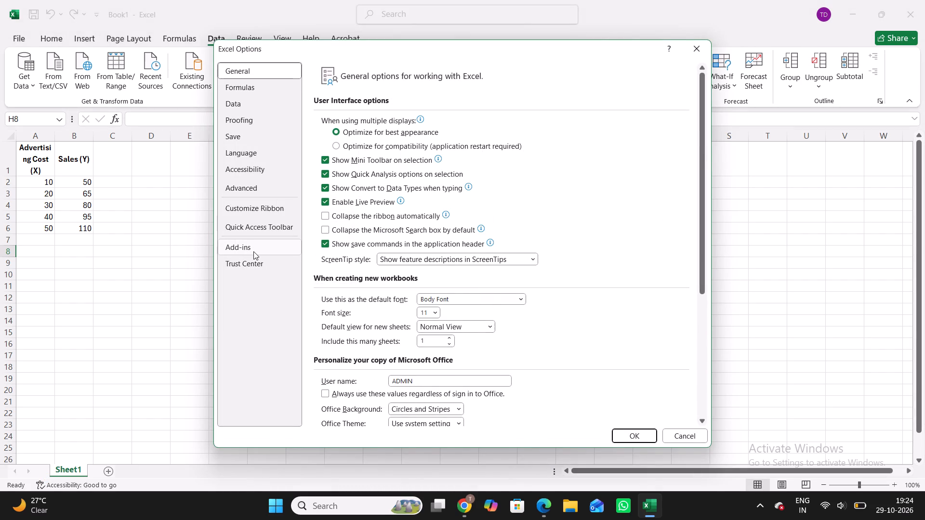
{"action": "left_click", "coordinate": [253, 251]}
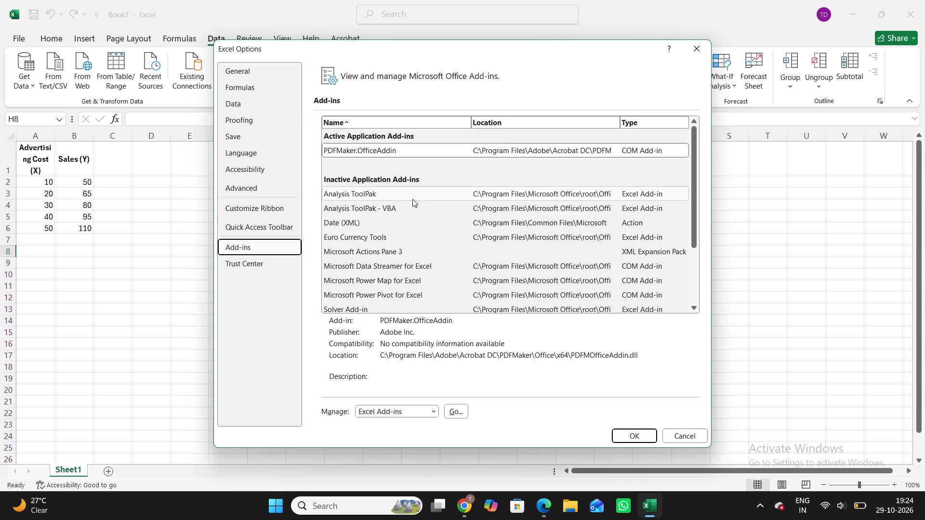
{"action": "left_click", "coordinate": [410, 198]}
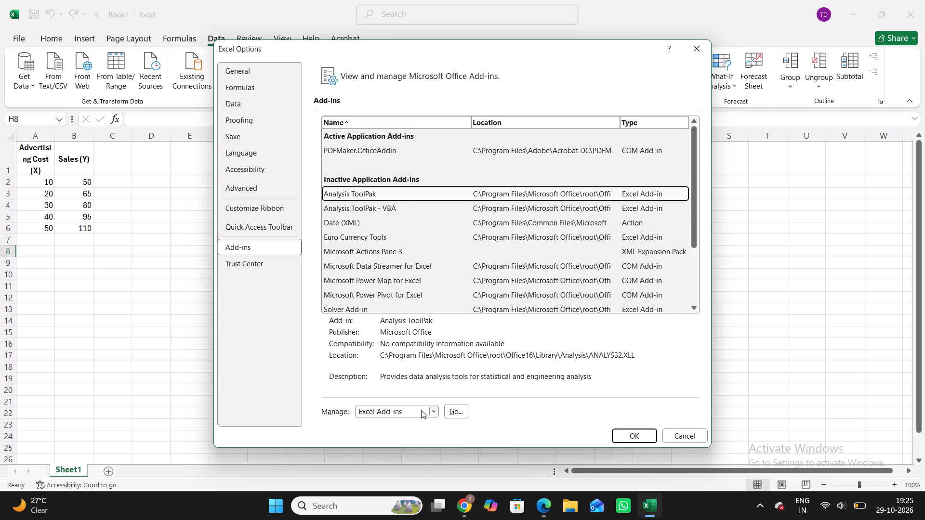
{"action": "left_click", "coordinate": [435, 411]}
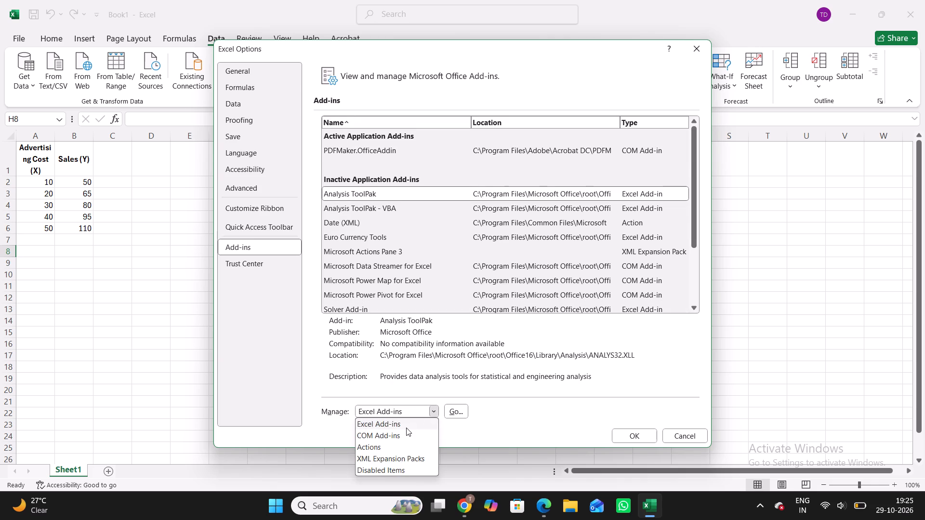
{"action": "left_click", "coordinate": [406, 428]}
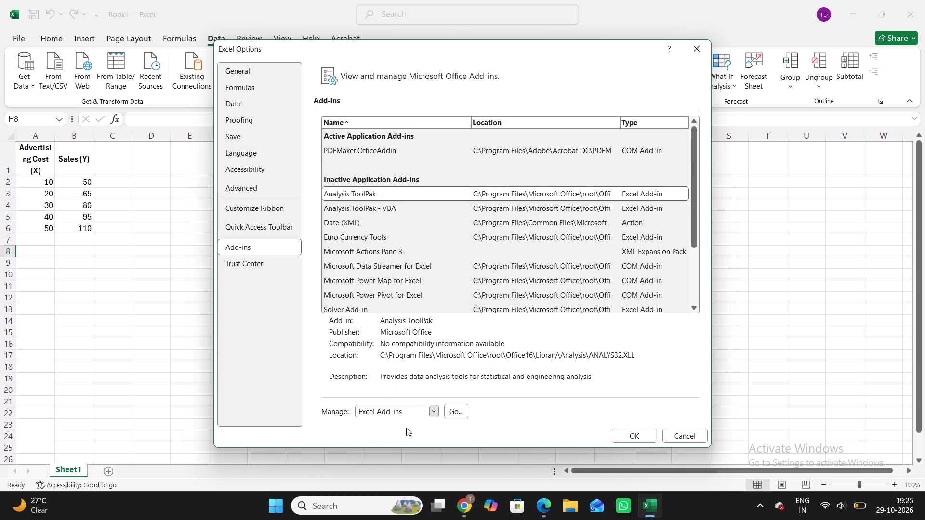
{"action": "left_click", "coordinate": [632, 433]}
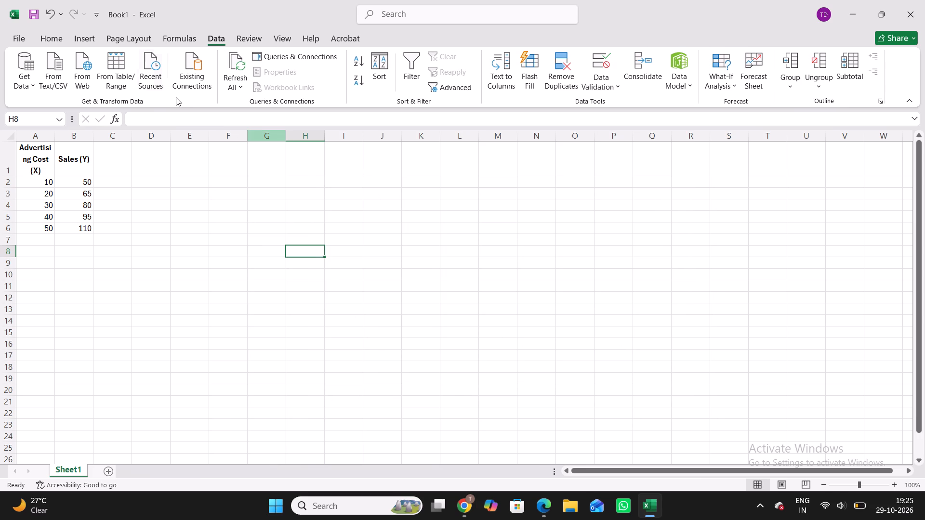
Enable the Analysis ToolPak in the list of available Excel add-ins.
{"action": "left_click", "coordinate": [19, 38]}
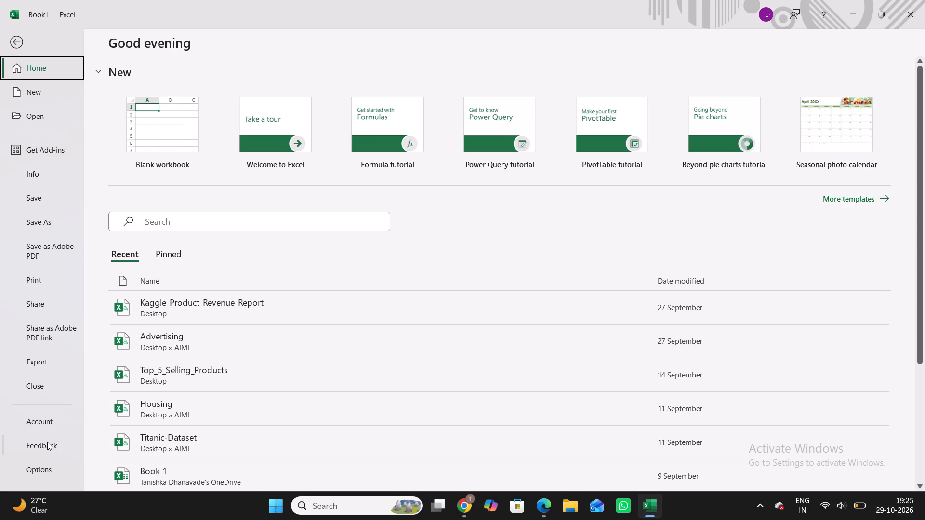
{"action": "left_click", "coordinate": [55, 476]}
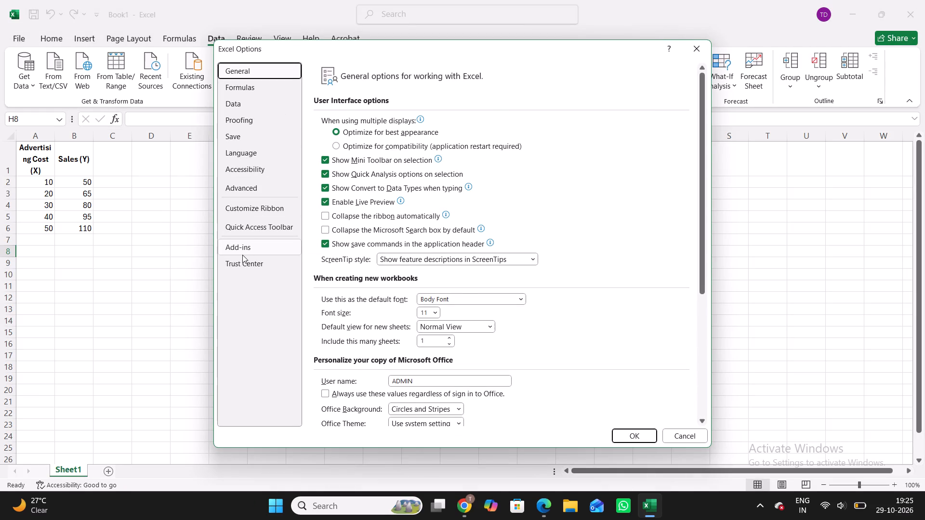
{"action": "left_click", "coordinate": [242, 255]}
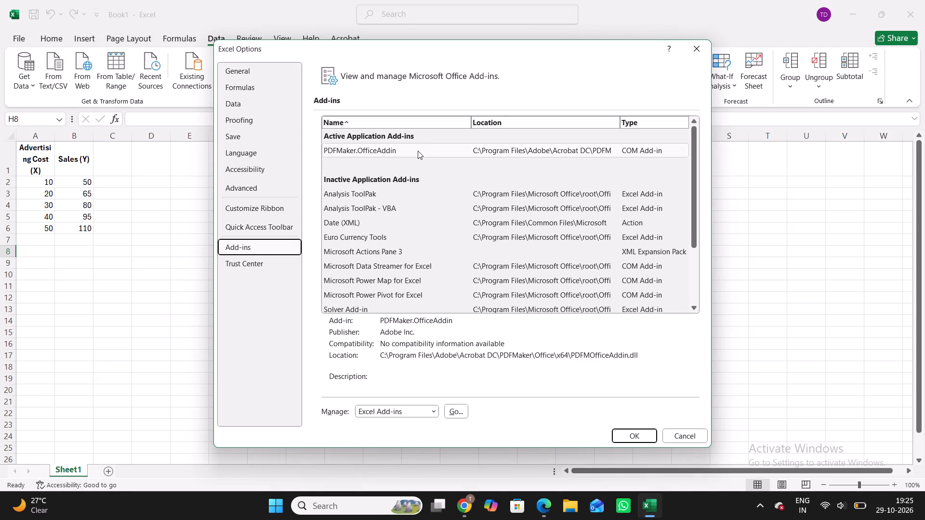
{"action": "left_click", "coordinate": [434, 416]}
{"action": "left_click", "coordinate": [427, 424]}
{"action": "left_click", "coordinate": [451, 414]}
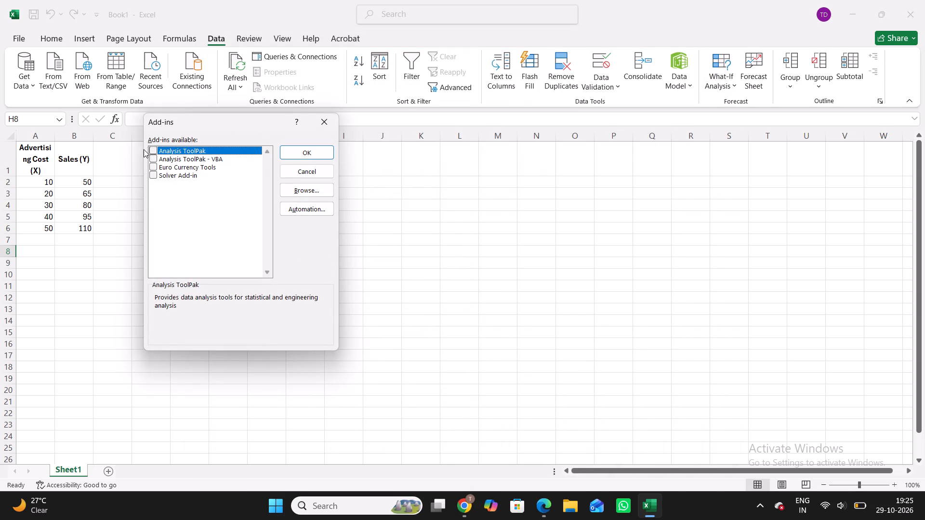
{"action": "left_click", "coordinate": [155, 152]}
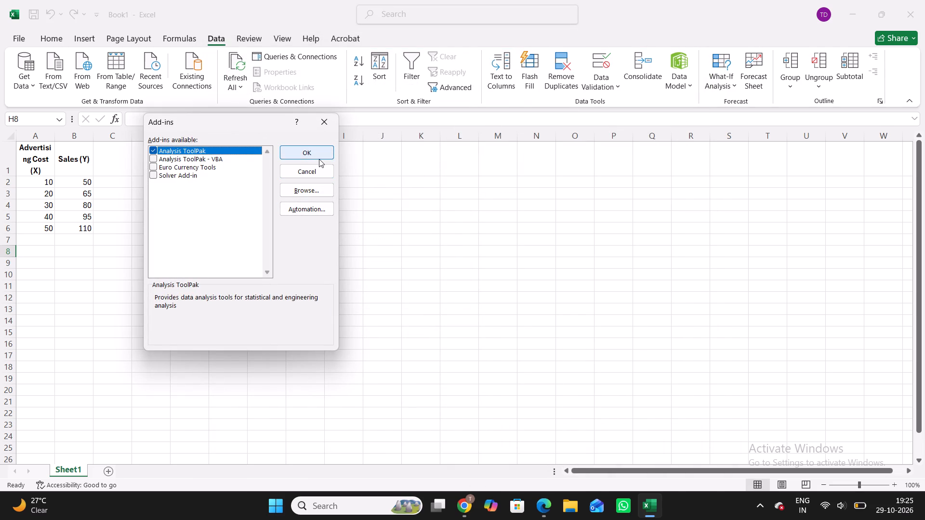
{"action": "left_click", "coordinate": [319, 159]}
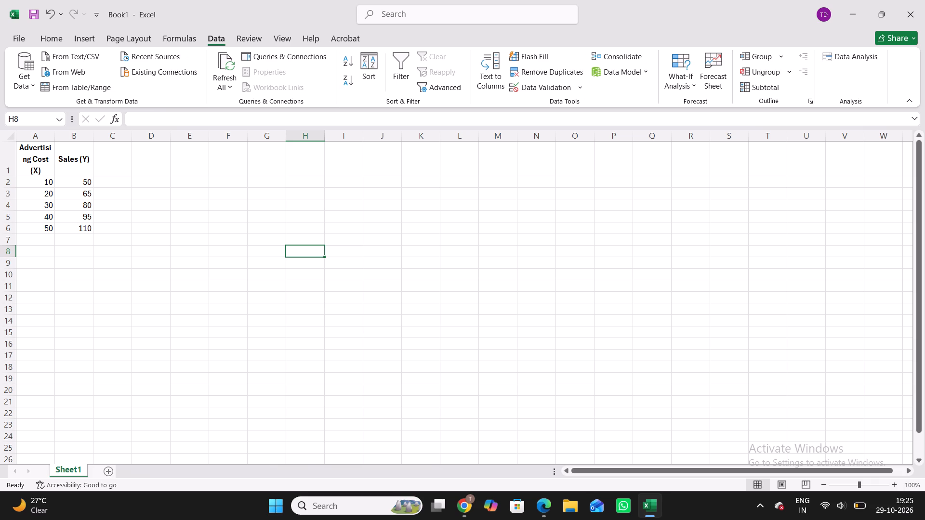
{"action": "left_click", "coordinate": [316, 195]}
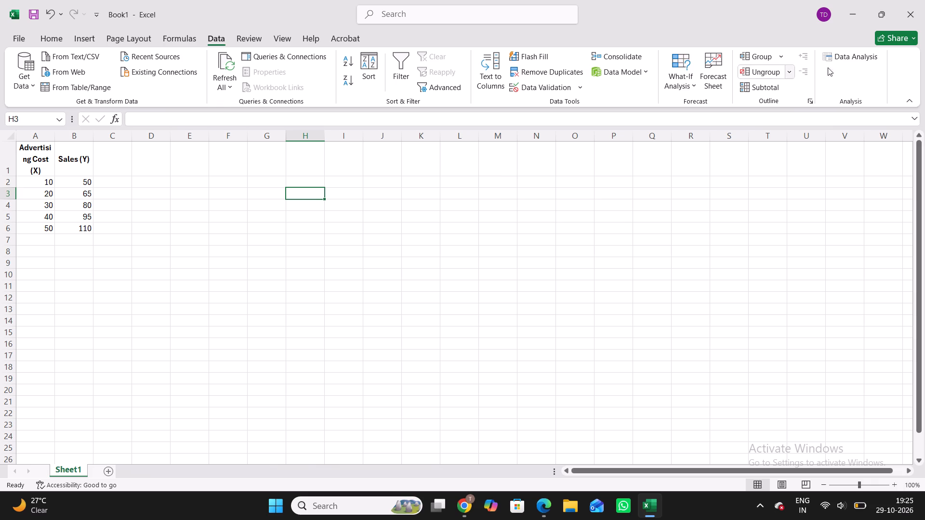
Start a Regression data analysis with Sales $B$1:$B$6 as the Y range and Advertising Cost $A$1:$A$6 as the X range.
{"action": "left_click", "coordinate": [846, 61]}
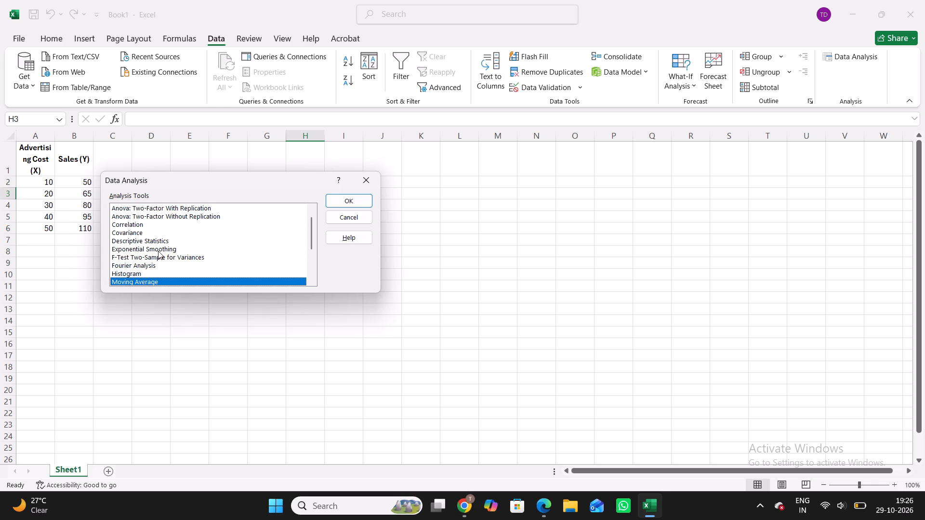
{"action": "scroll", "coordinate": [163, 246], "scroll_direction": "down", "scroll_amount": 3}
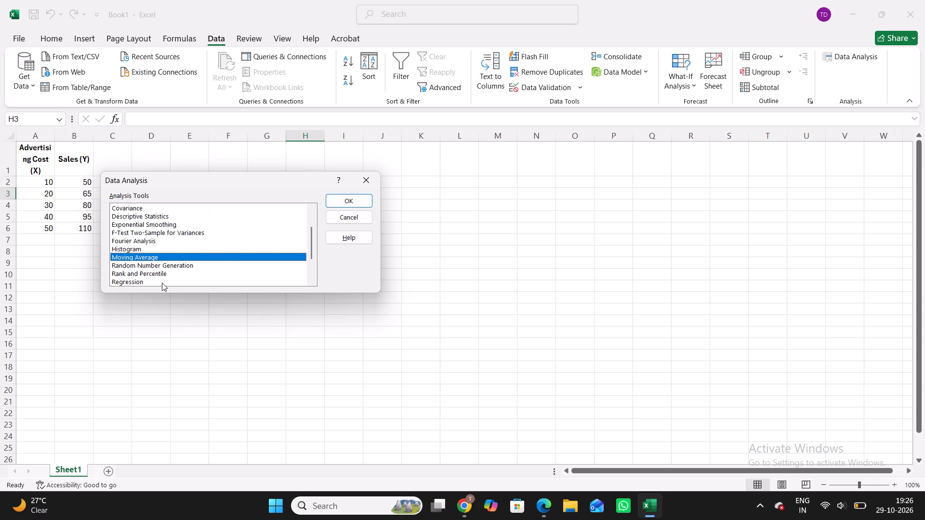
{"action": "left_click", "coordinate": [162, 283]}
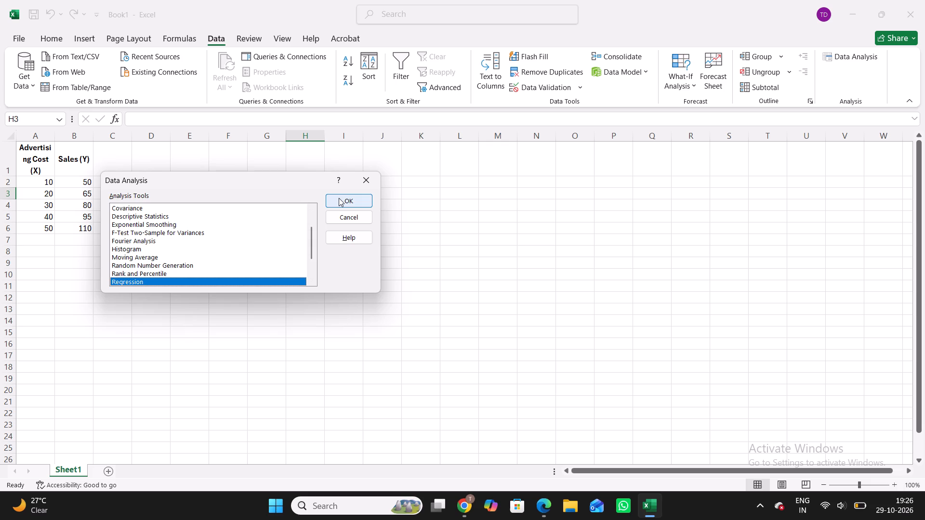
{"action": "left_click", "coordinate": [339, 198]}
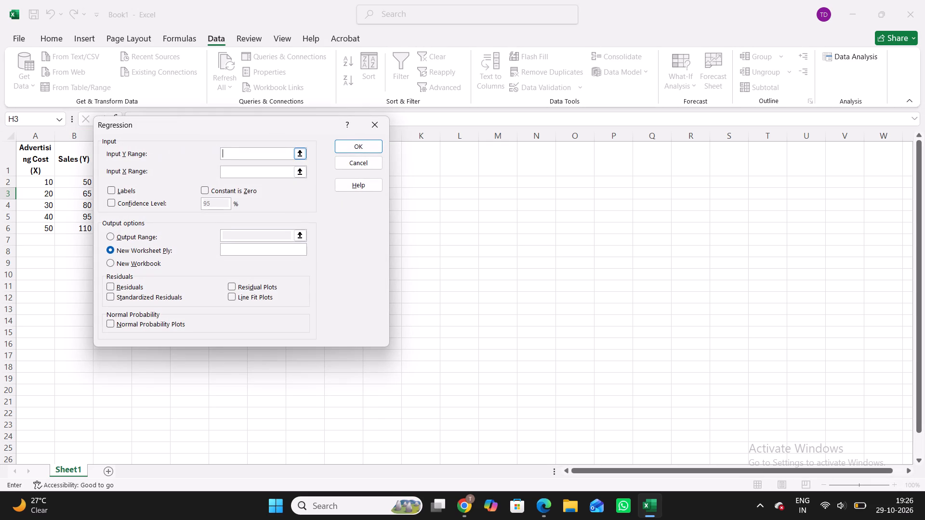
{"action": "left_click", "coordinate": [70, 164]}
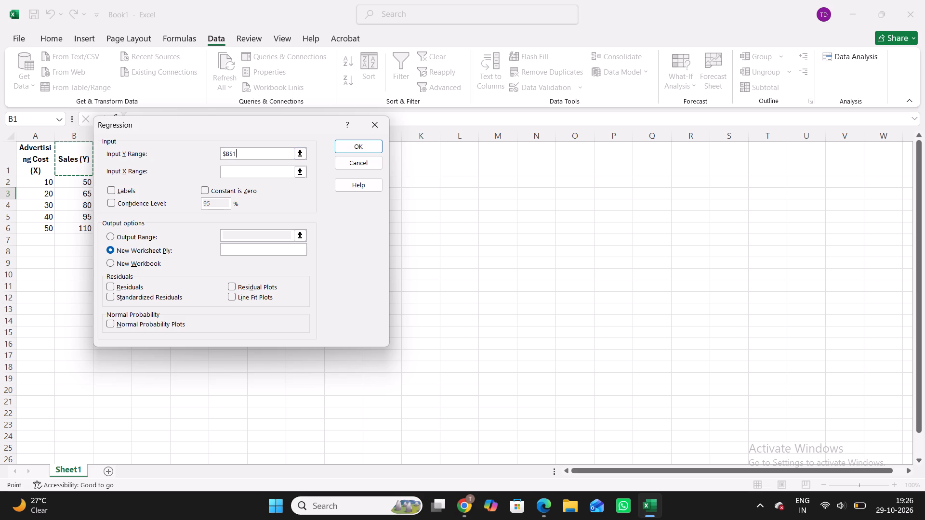
{"action": "left_click_drag", "start_coordinate": [70, 164], "coordinate": [73, 210]}
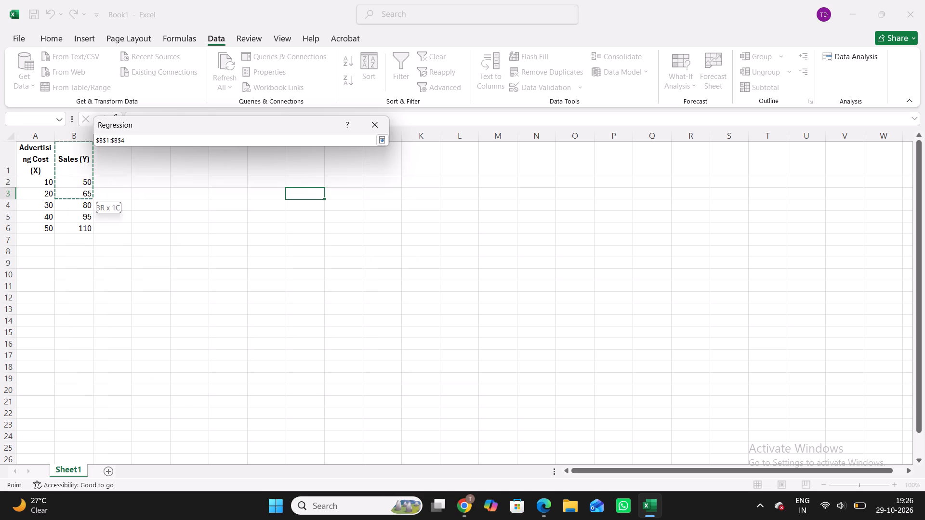
{"action": "left_click_drag", "start_coordinate": [73, 210], "coordinate": [78, 231]}
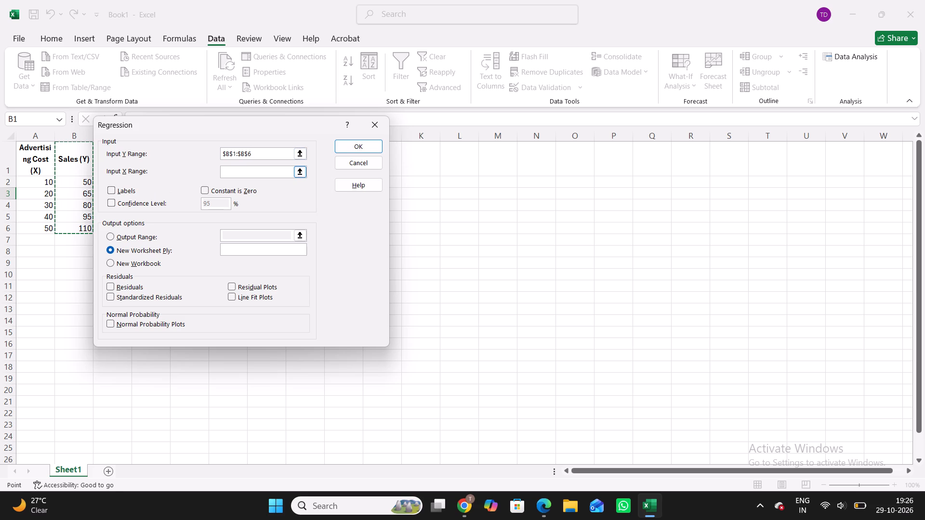
{"action": "left_click", "coordinate": [242, 169]}
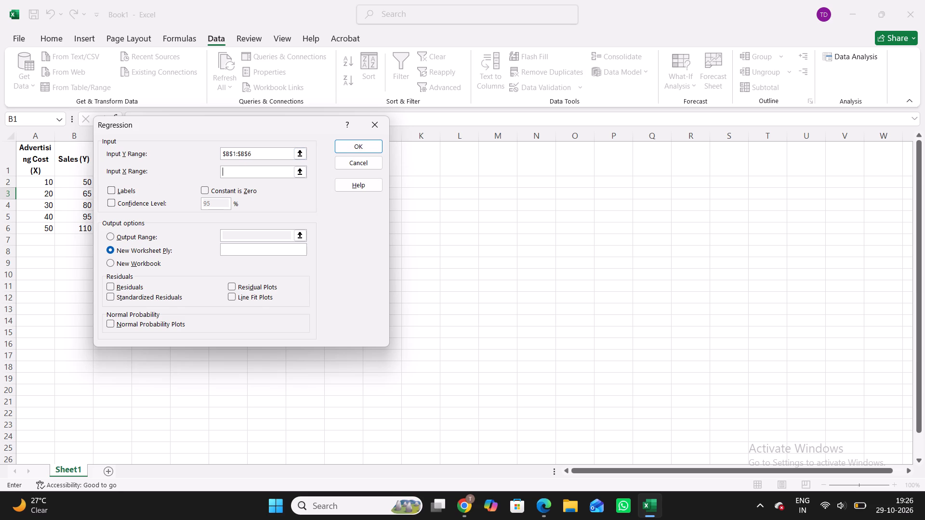
{"action": "left_click_drag", "start_coordinate": [40, 161], "coordinate": [45, 227]}
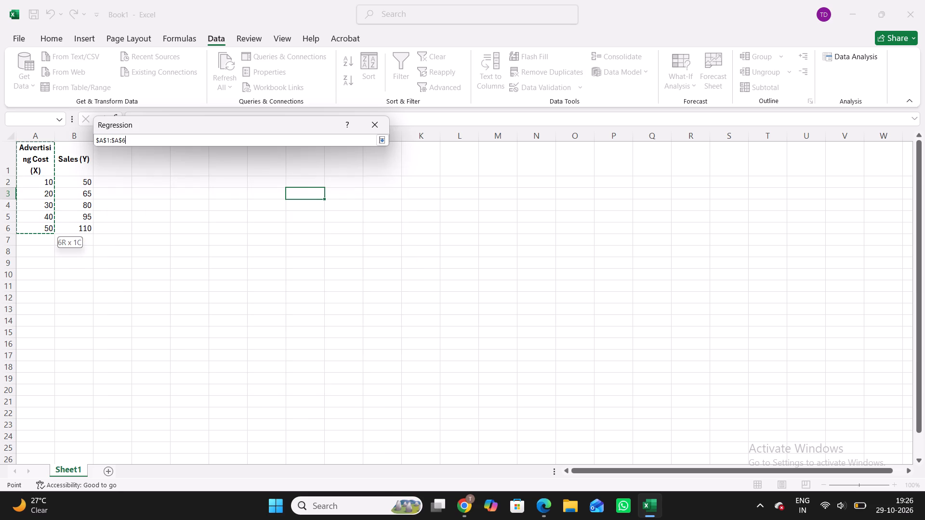
{"action": "left_click_drag", "start_coordinate": [45, 227], "coordinate": [45, 228]}
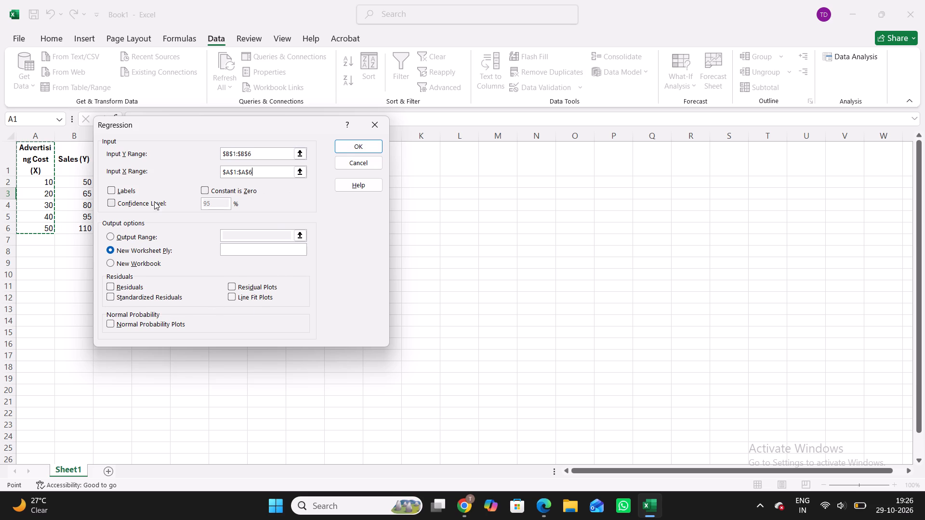
Mark the regression input ranges as having labels and run the regression with output to a new worksheet.
{"action": "left_click", "coordinate": [111, 195]}
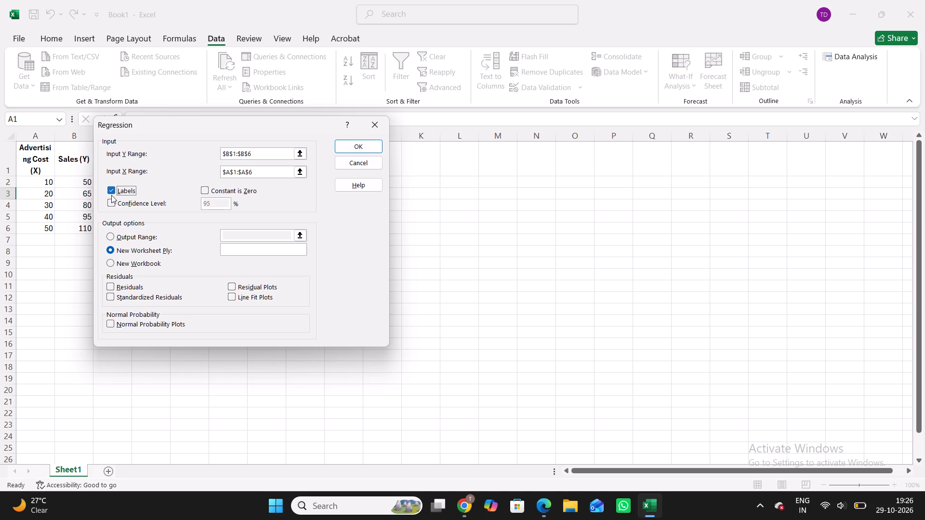
{"action": "left_click", "coordinate": [108, 238]}
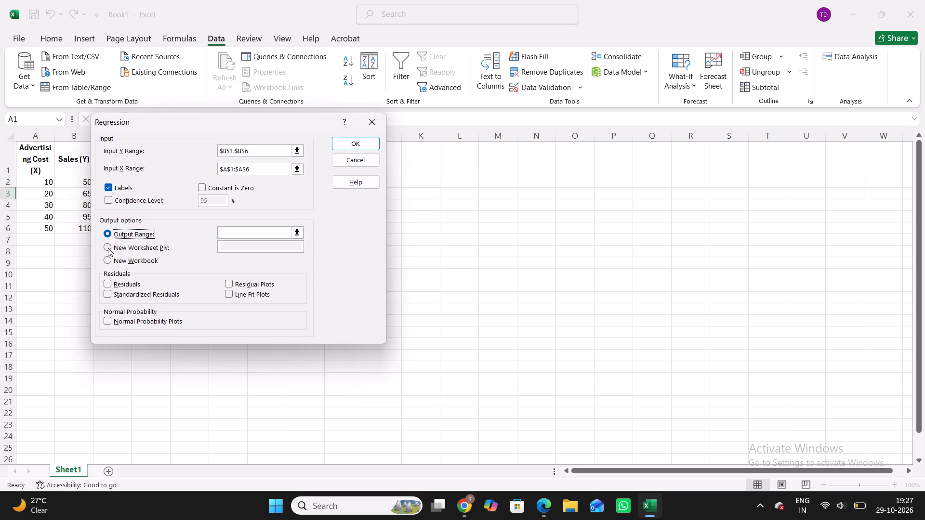
{"action": "left_click", "coordinate": [106, 246]}
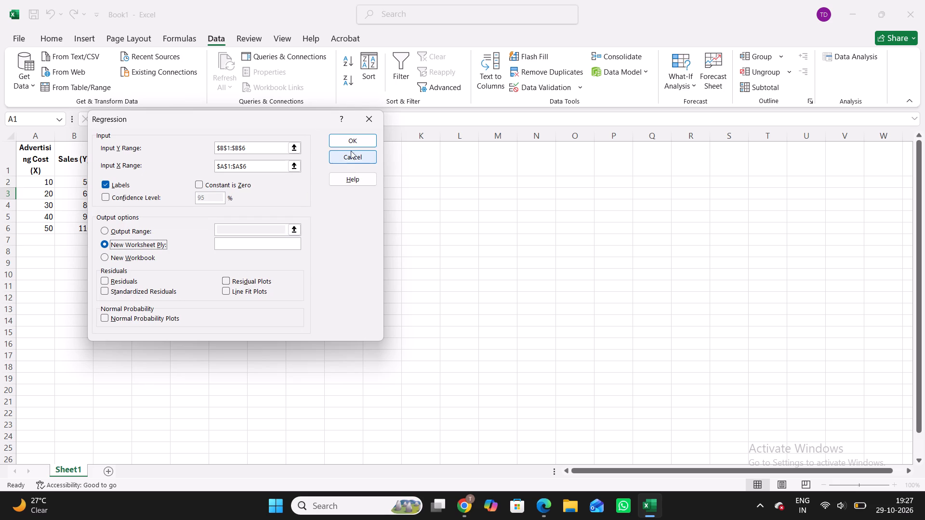
{"action": "left_click", "coordinate": [371, 137]}
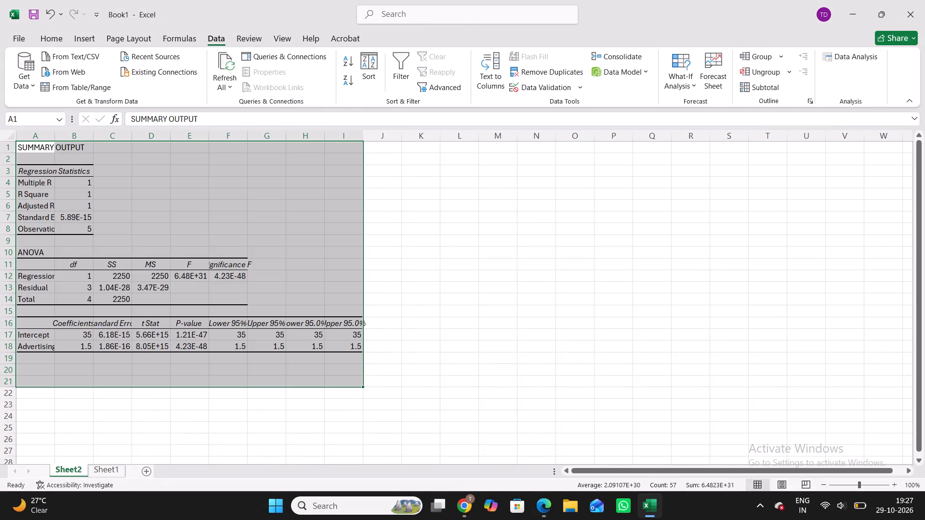
{"action": "left_click", "coordinate": [446, 301]}
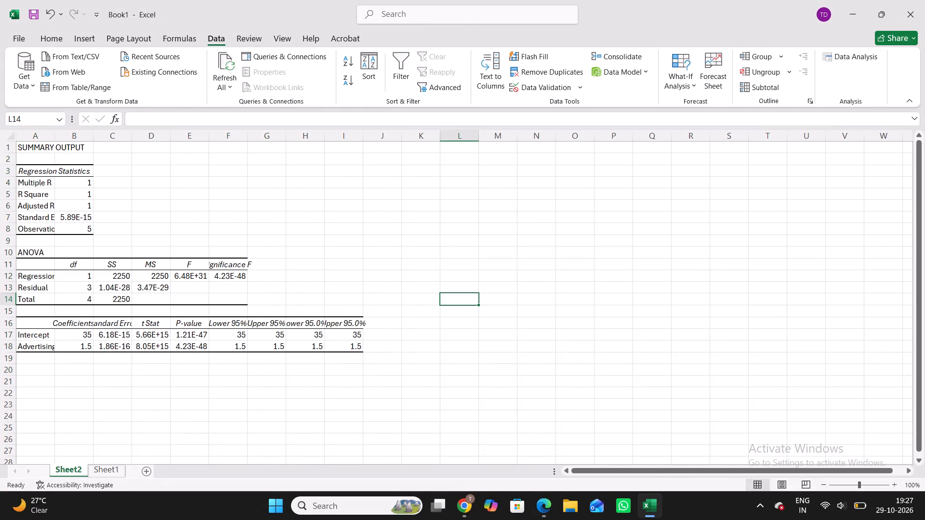
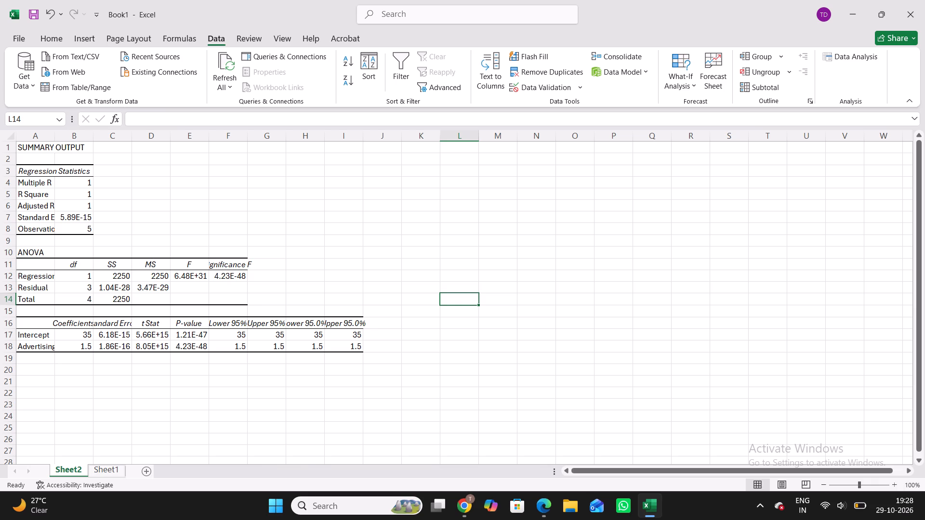
Switch back to Sheet1, which holds the Advertising Cost and Sales source data.
{"action": "left_click", "coordinate": [106, 471]}
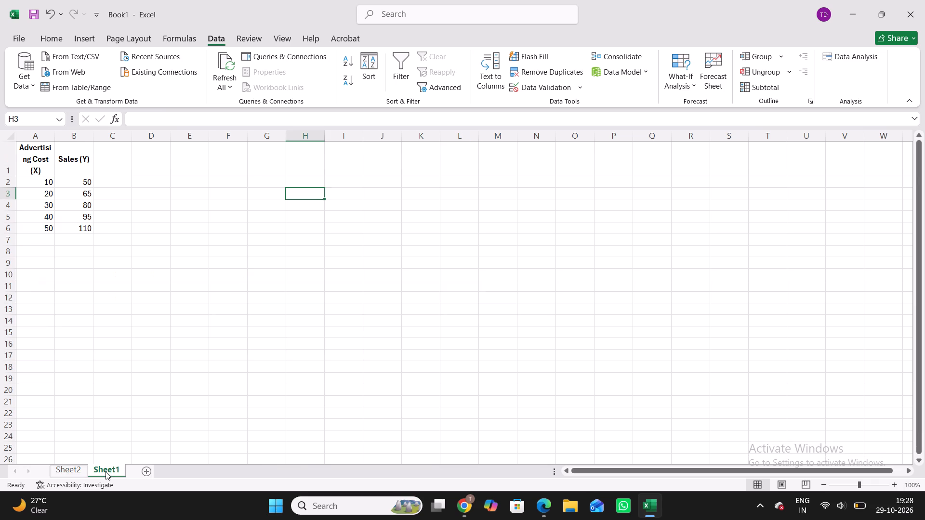
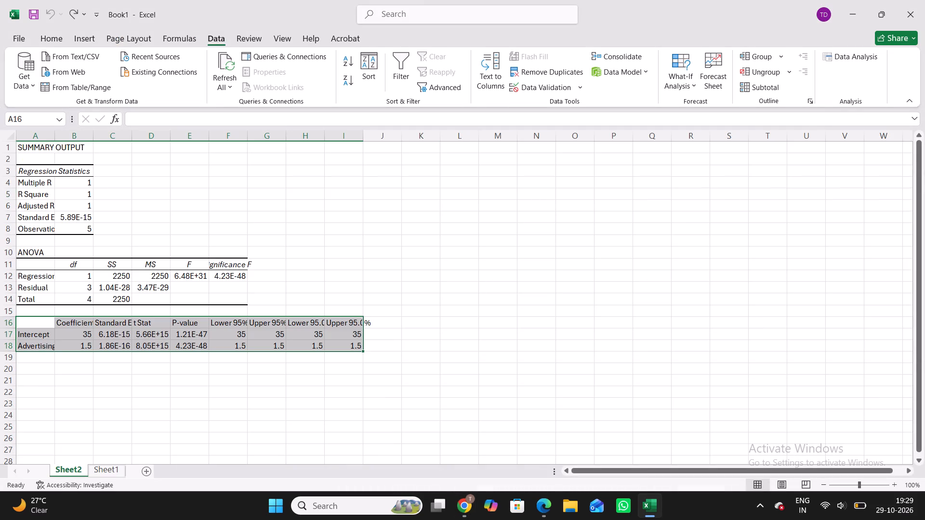
Add a new worksheet after Sheet1 and paste the copied Group A and Group B table at cell A1.
{"action": "left_click", "coordinate": [124, 469]}
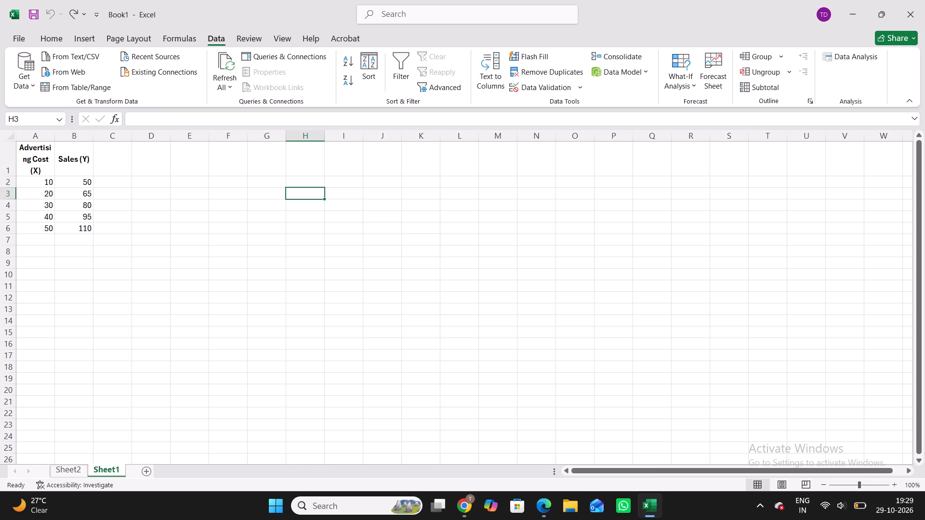
{"action": "left_click", "coordinate": [147, 472]}
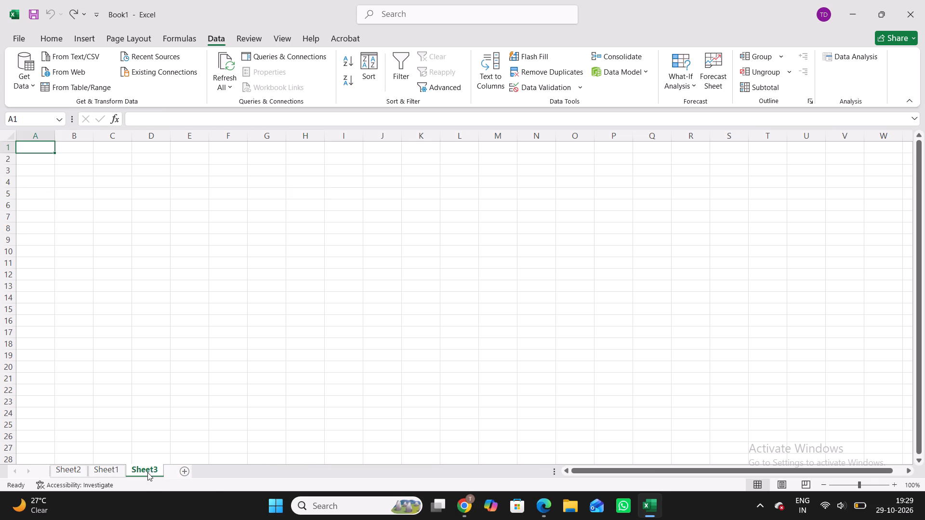
{"action": "key", "text": "ctrl+v"}
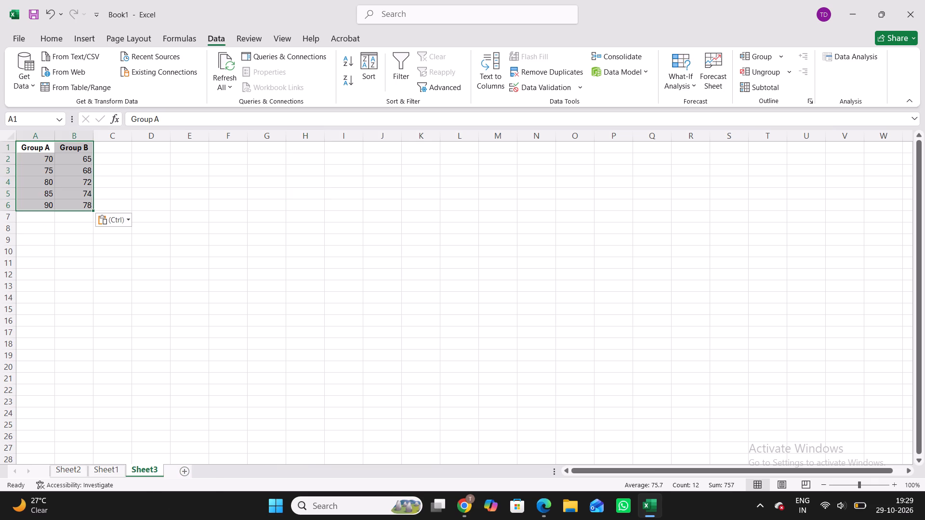
{"action": "left_click", "coordinate": [271, 193]}
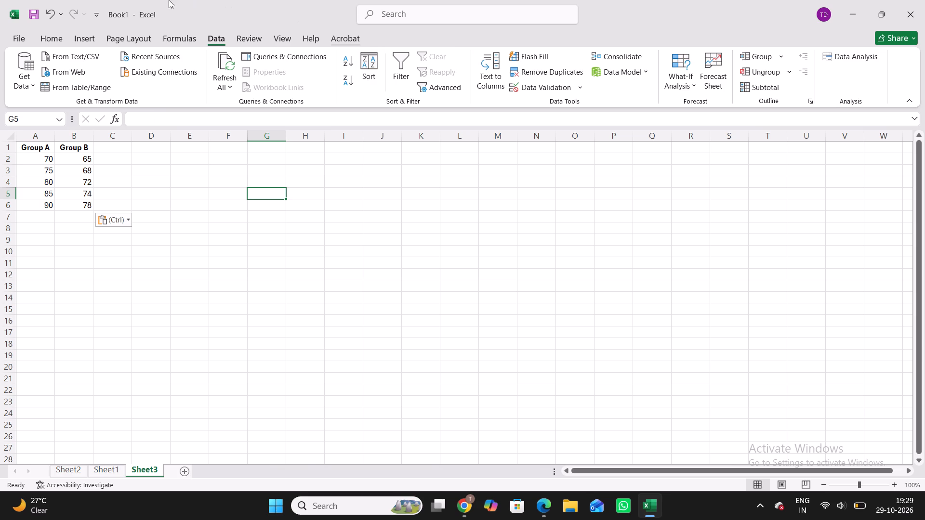
Open the Data Analysis tool t-Test: Two-Sample Assuming Equal Variances.
{"action": "left_click", "coordinate": [855, 56]}
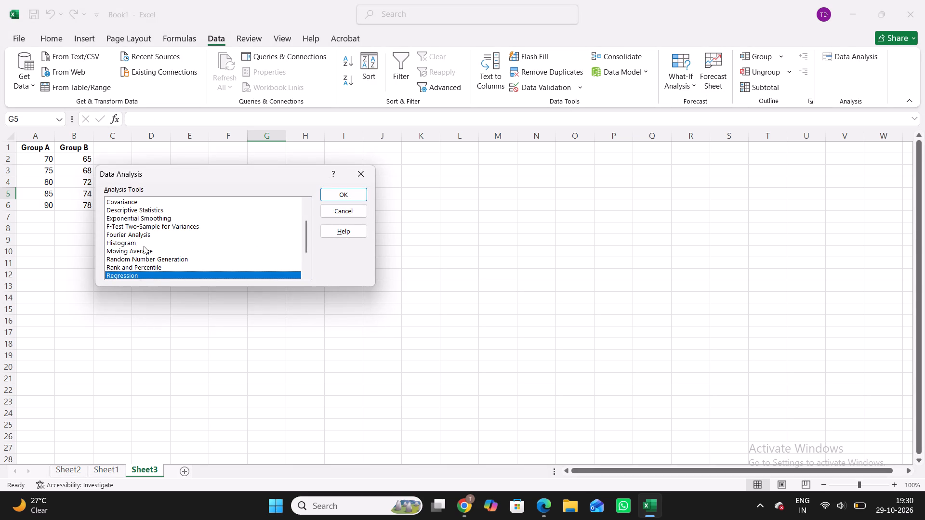
{"action": "scroll", "coordinate": [144, 246], "scroll_direction": "down", "scroll_amount": 1}
{"action": "scroll", "coordinate": [141, 223], "scroll_direction": "up", "scroll_amount": 5}
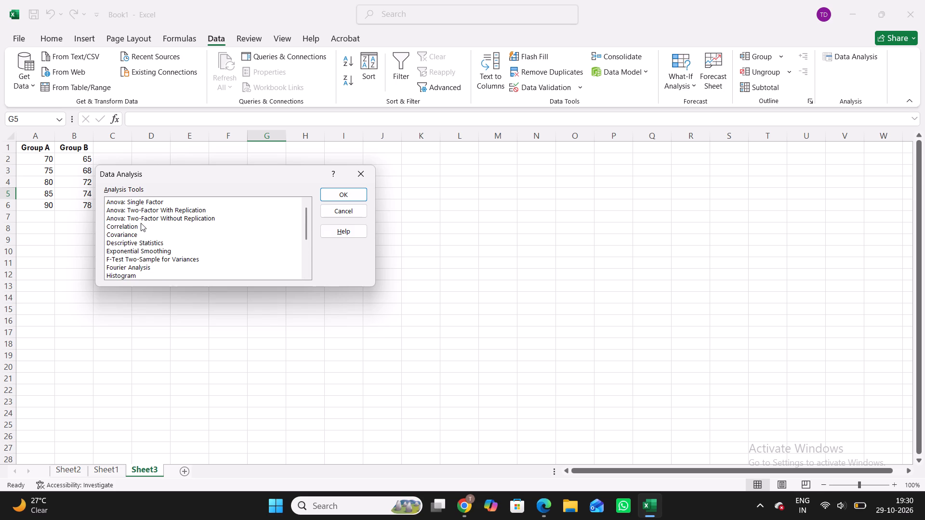
{"action": "scroll", "coordinate": [141, 223], "scroll_direction": "up", "scroll_amount": 2}
{"action": "scroll", "coordinate": [137, 258], "scroll_direction": "down", "scroll_amount": 1}
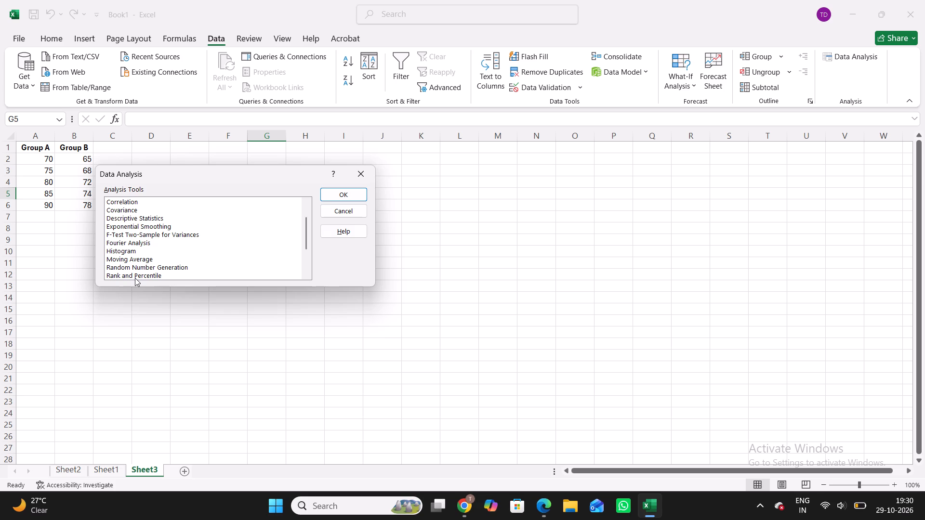
{"action": "left_click", "coordinate": [185, 231]}
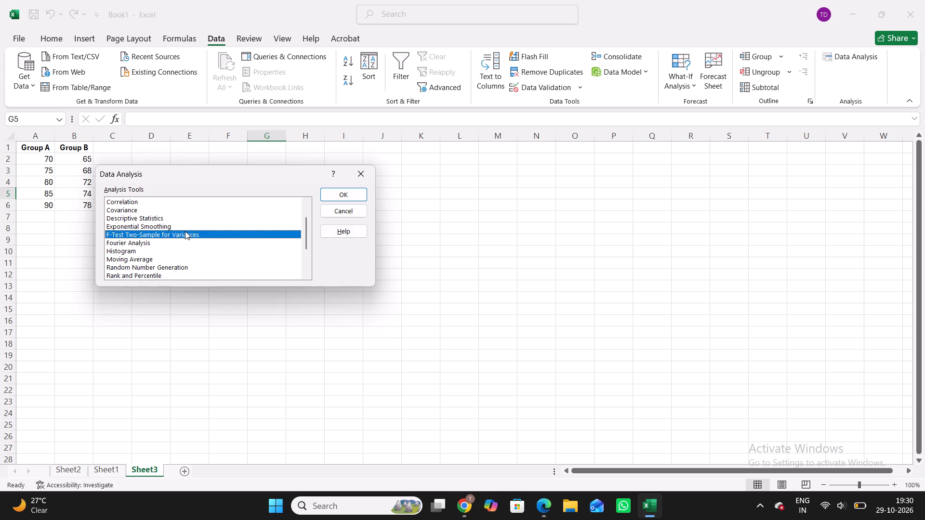
{"action": "scroll", "coordinate": [184, 249], "scroll_direction": "down", "scroll_amount": 4}
{"action": "scroll", "coordinate": [171, 257], "scroll_direction": "right", "scroll_amount": 1}
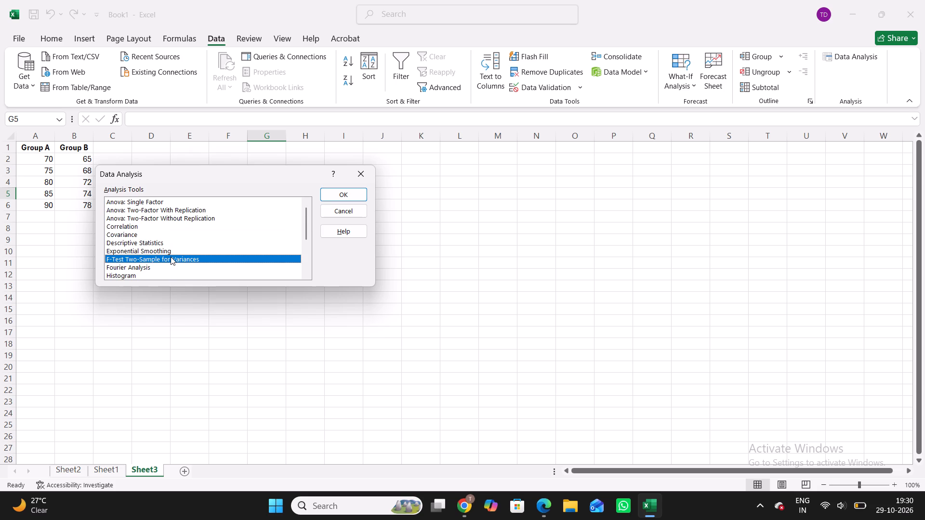
{"action": "scroll", "coordinate": [171, 257], "scroll_direction": "right", "scroll_amount": 2}
{"action": "scroll", "coordinate": [171, 257], "scroll_direction": "down", "scroll_amount": 3}
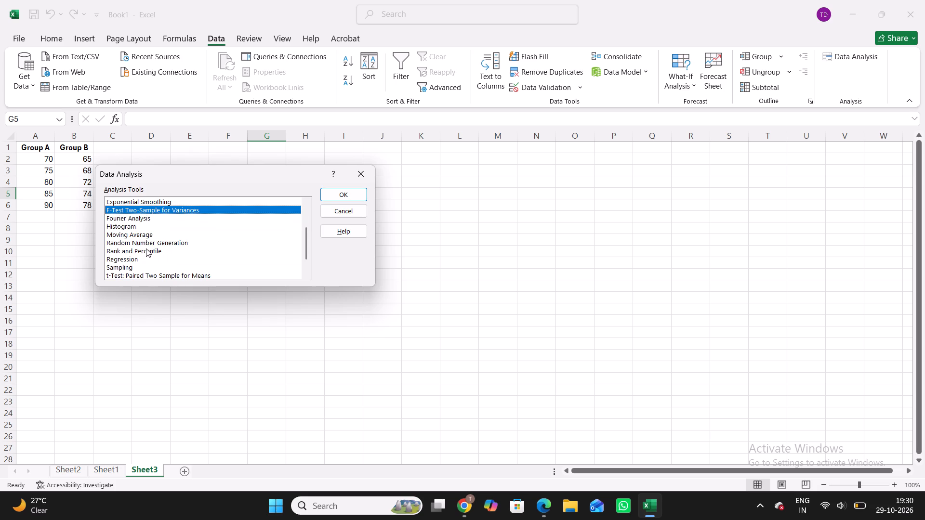
{"action": "left_click", "coordinate": [148, 259]}
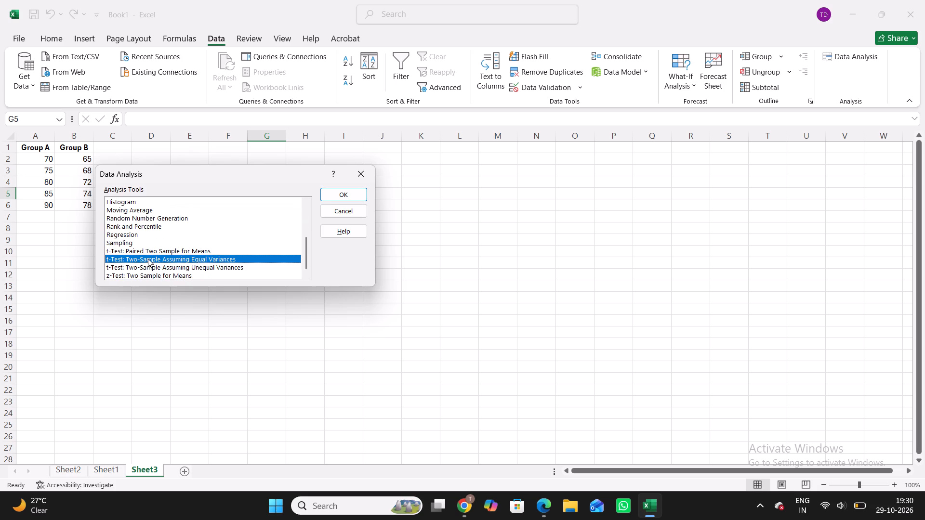
{"action": "left_click", "coordinate": [347, 190]}
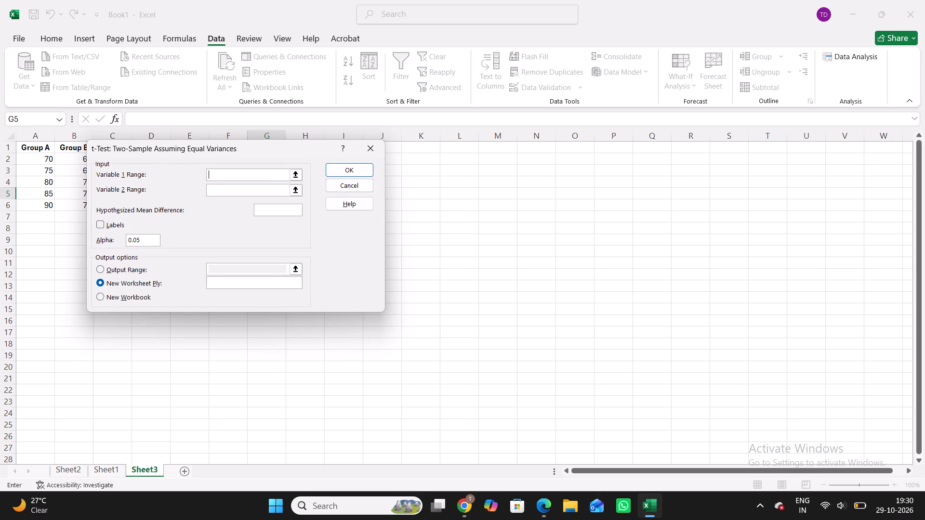
Run the t-test with Variable 1 range A1:A6, Variable 2 range B1:B6 and labels included, outputting to a new worksheet.
{"action": "left_click_drag", "start_coordinate": [37, 147], "coordinate": [37, 191]}
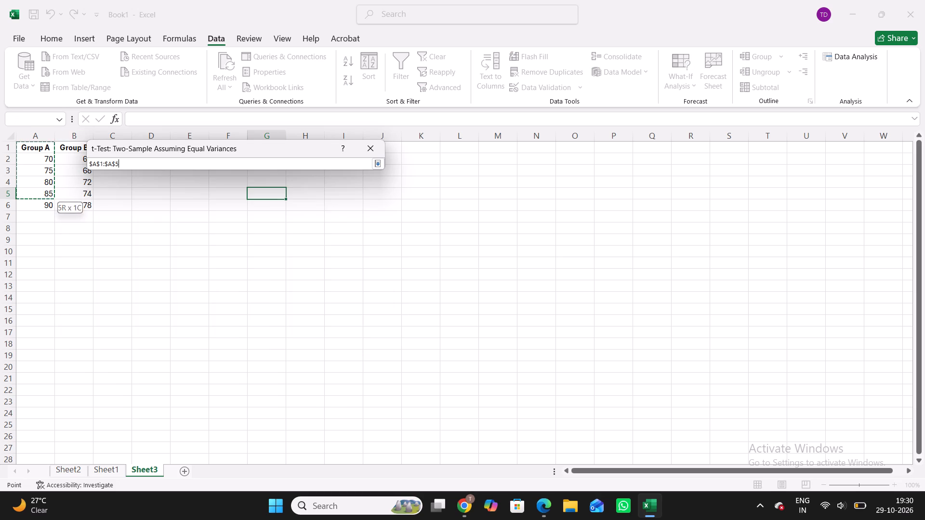
{"action": "left_click_drag", "start_coordinate": [37, 191], "coordinate": [40, 209]}
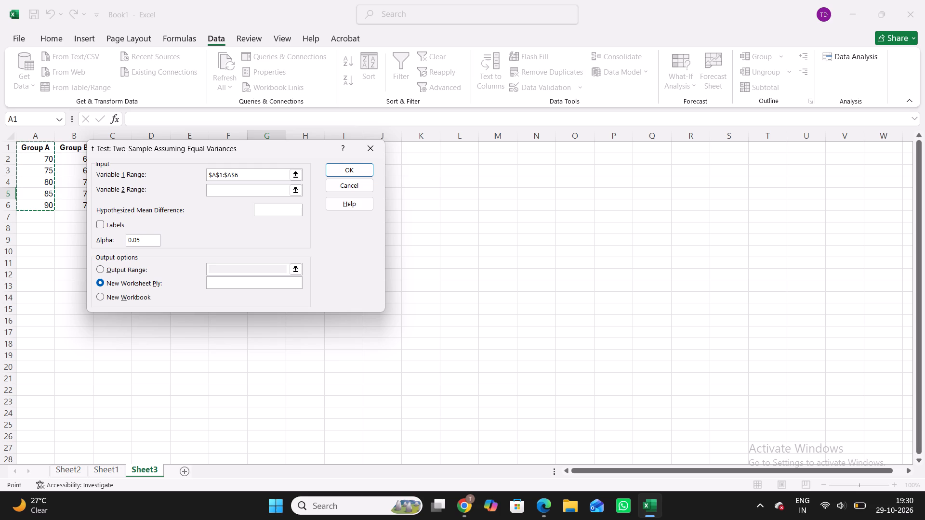
{"action": "left_click", "coordinate": [250, 187]}
{"action": "left_click_drag", "start_coordinate": [68, 149], "coordinate": [76, 201]}
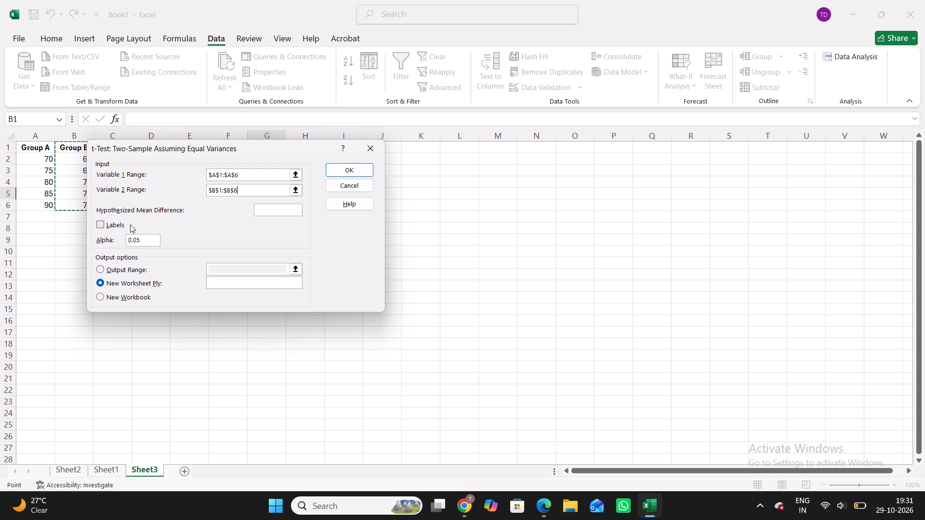
{"action": "left_click", "coordinate": [101, 225]}
{"action": "scroll", "coordinate": [101, 225], "scroll_direction": "down", "scroll_amount": 1}
{"action": "left_click", "coordinate": [347, 172]}
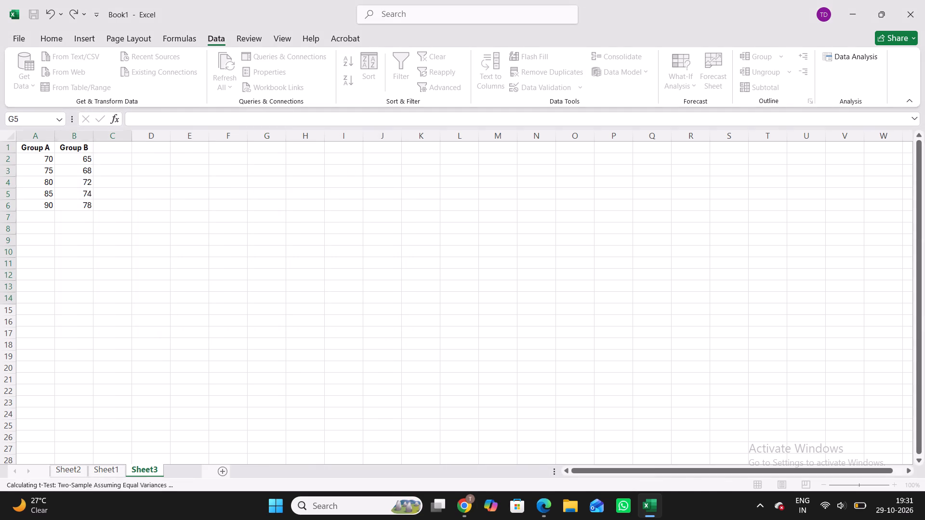
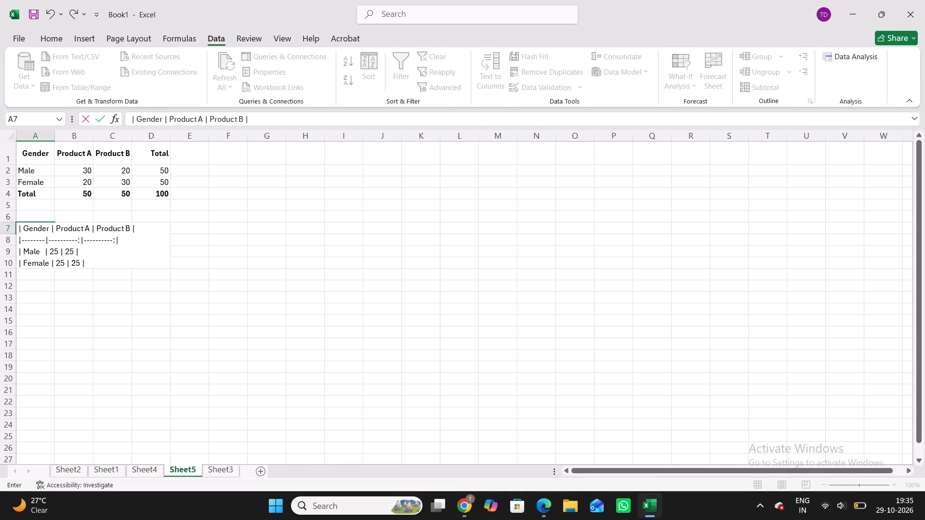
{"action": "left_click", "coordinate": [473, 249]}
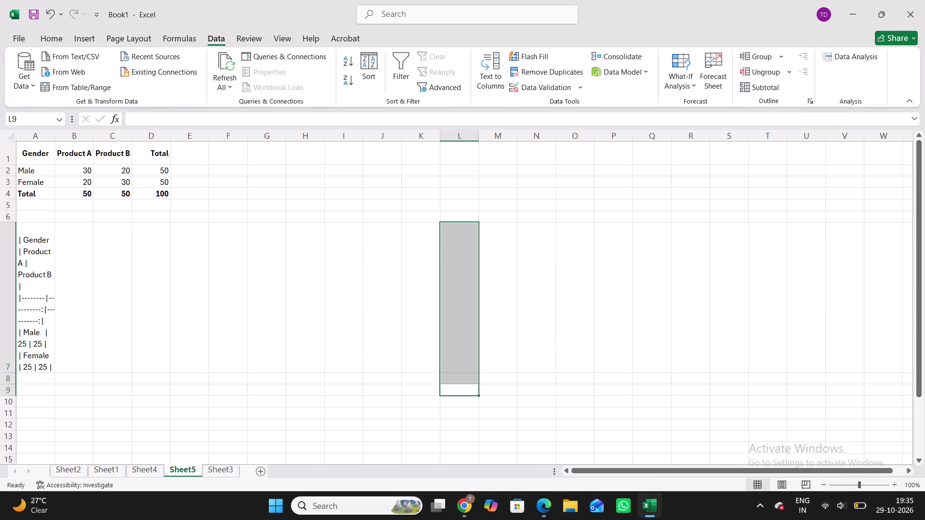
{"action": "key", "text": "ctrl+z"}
Paste the copied expected frequencies table at cell A7, below the observed table.
{"action": "left_click", "coordinate": [39, 228]}
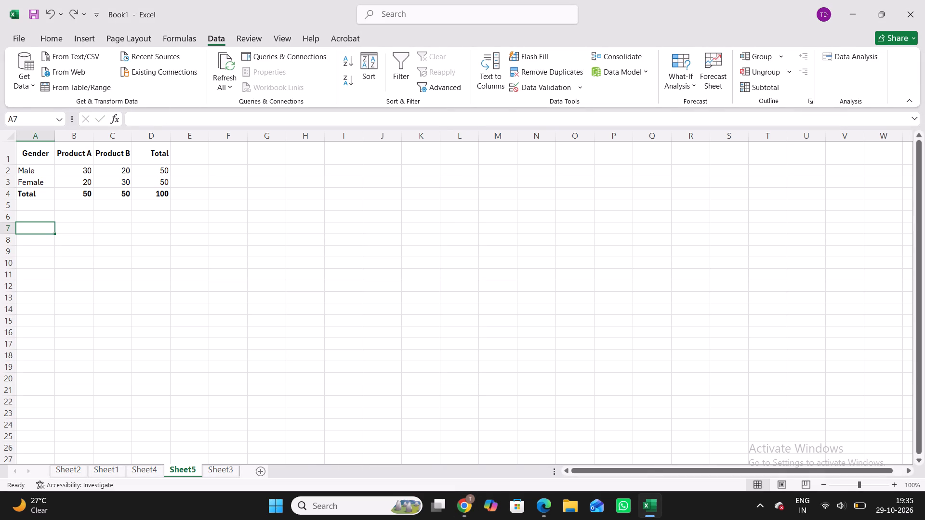
{"action": "key", "text": "ctrl+v"}
{"action": "left_click", "coordinate": [103, 295]}
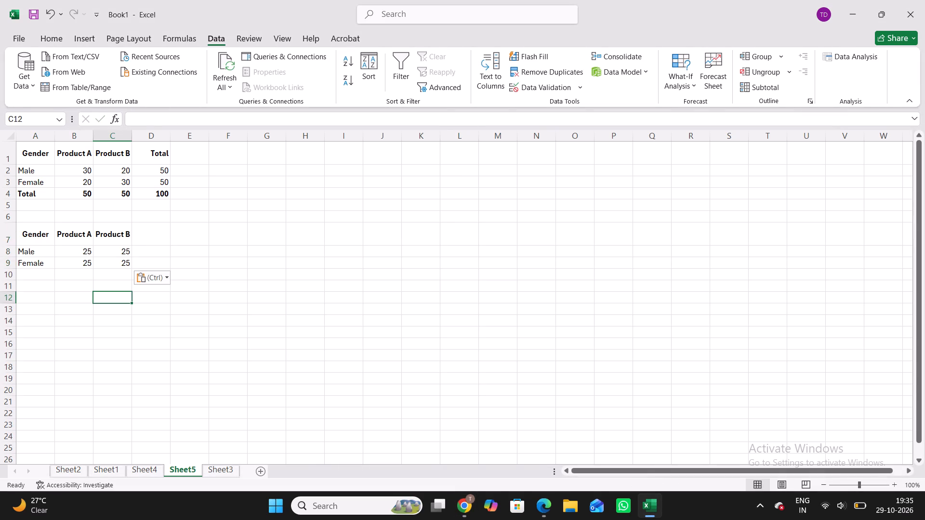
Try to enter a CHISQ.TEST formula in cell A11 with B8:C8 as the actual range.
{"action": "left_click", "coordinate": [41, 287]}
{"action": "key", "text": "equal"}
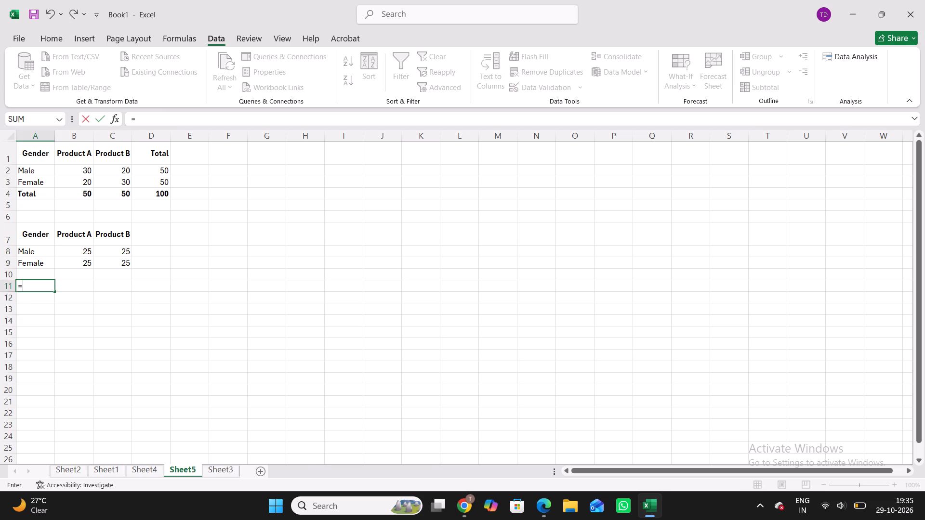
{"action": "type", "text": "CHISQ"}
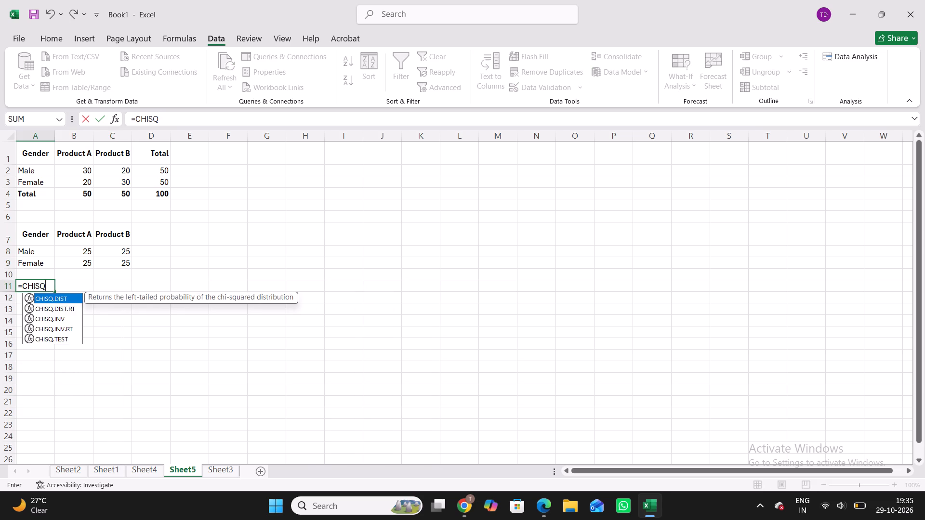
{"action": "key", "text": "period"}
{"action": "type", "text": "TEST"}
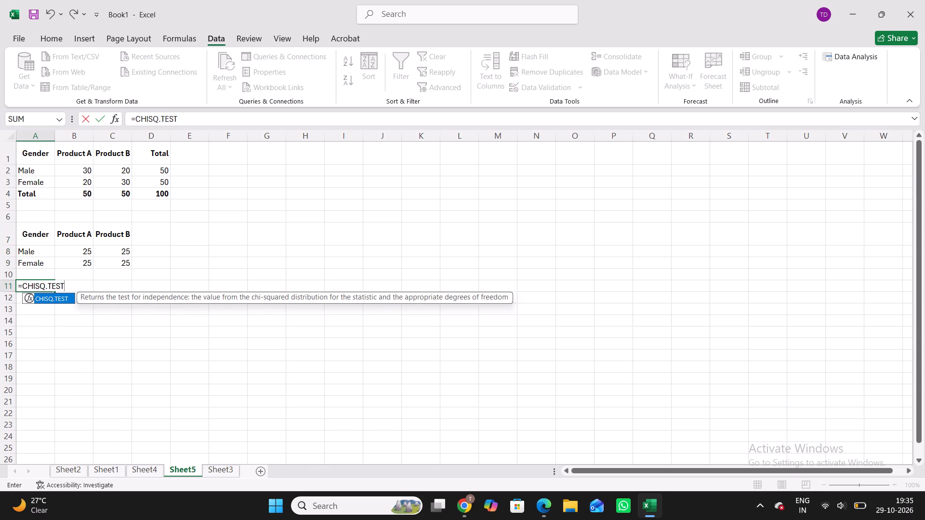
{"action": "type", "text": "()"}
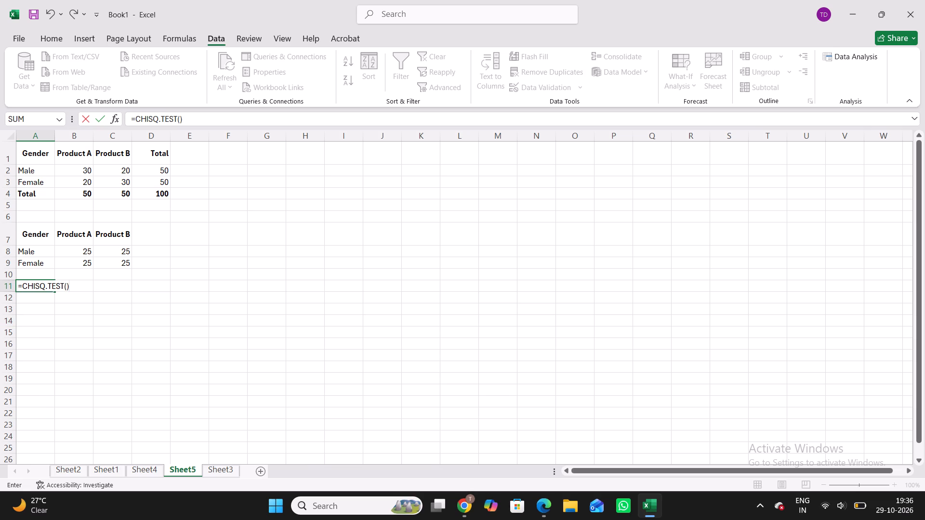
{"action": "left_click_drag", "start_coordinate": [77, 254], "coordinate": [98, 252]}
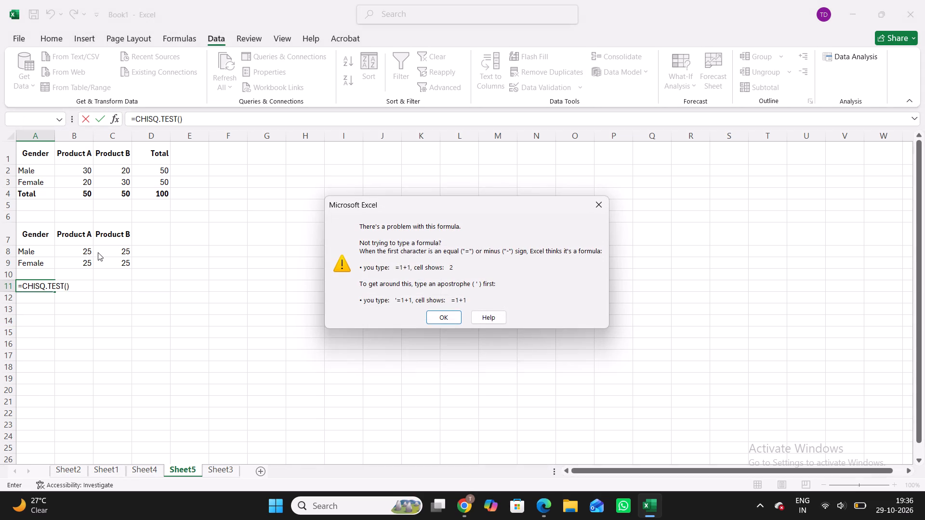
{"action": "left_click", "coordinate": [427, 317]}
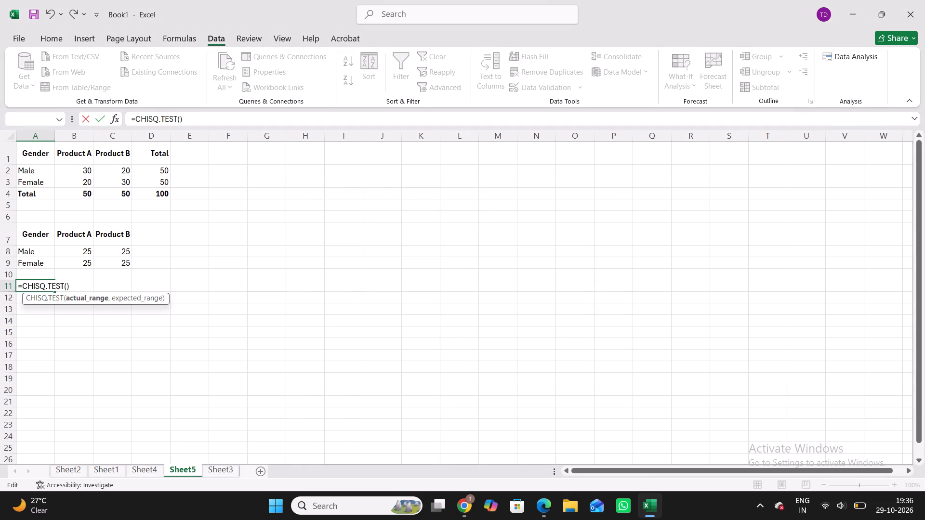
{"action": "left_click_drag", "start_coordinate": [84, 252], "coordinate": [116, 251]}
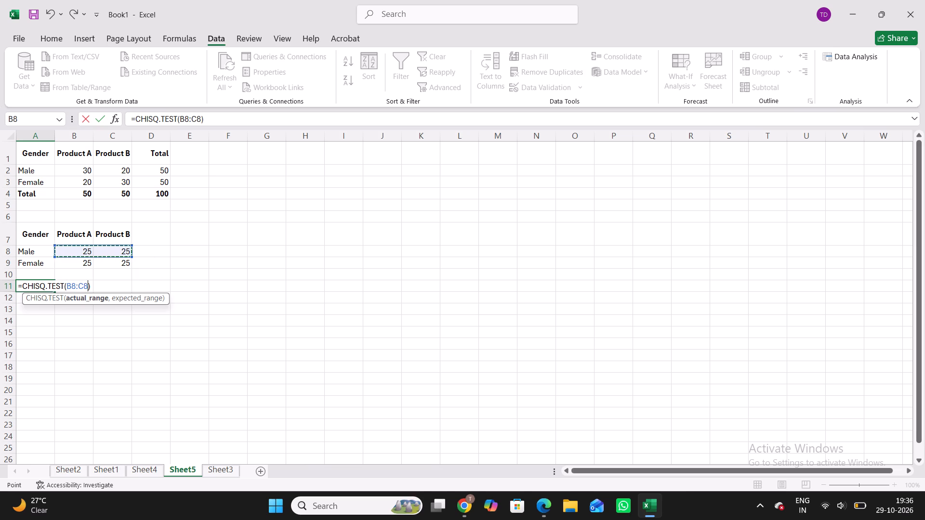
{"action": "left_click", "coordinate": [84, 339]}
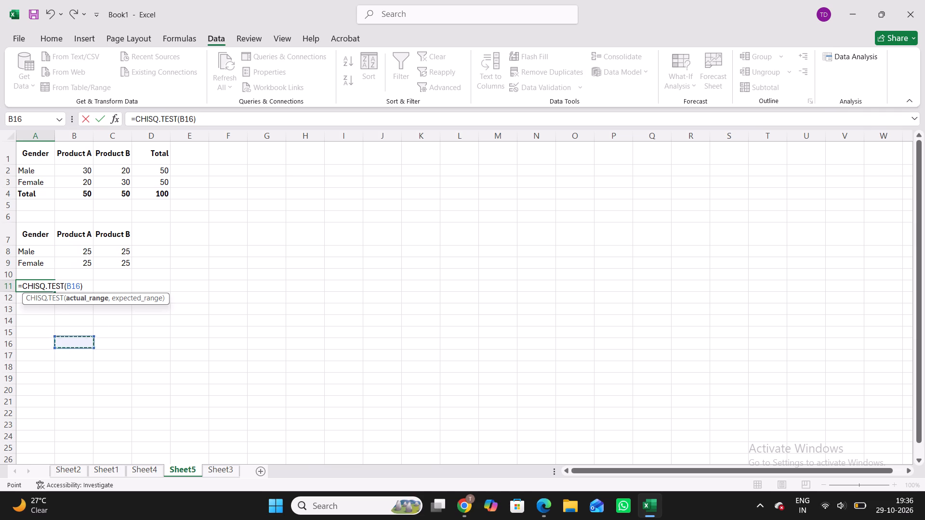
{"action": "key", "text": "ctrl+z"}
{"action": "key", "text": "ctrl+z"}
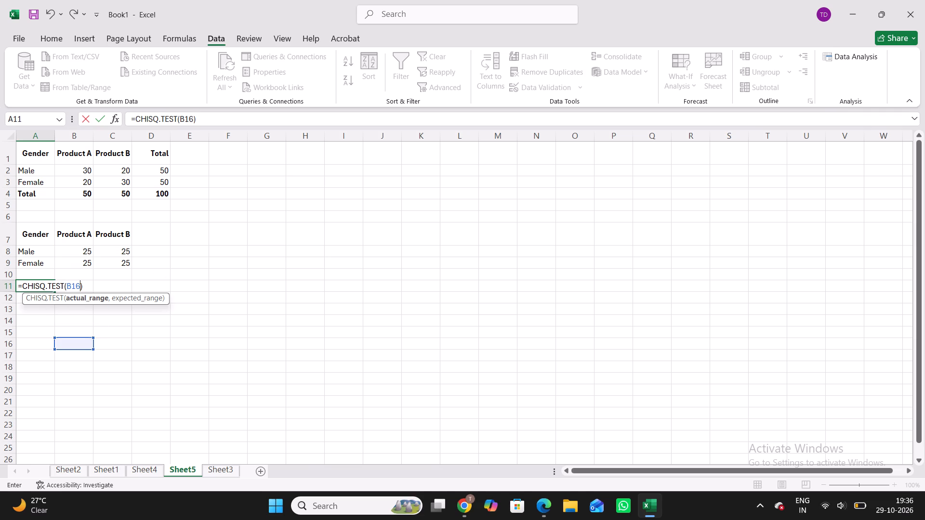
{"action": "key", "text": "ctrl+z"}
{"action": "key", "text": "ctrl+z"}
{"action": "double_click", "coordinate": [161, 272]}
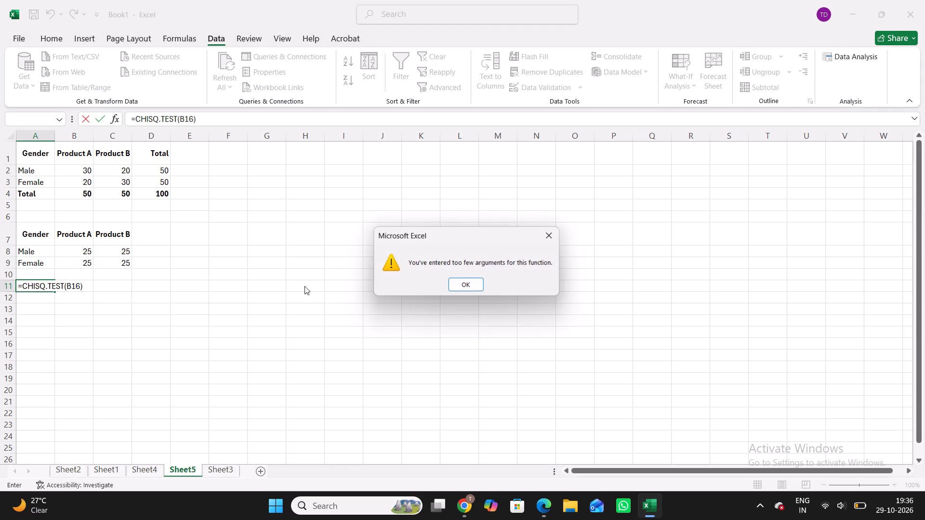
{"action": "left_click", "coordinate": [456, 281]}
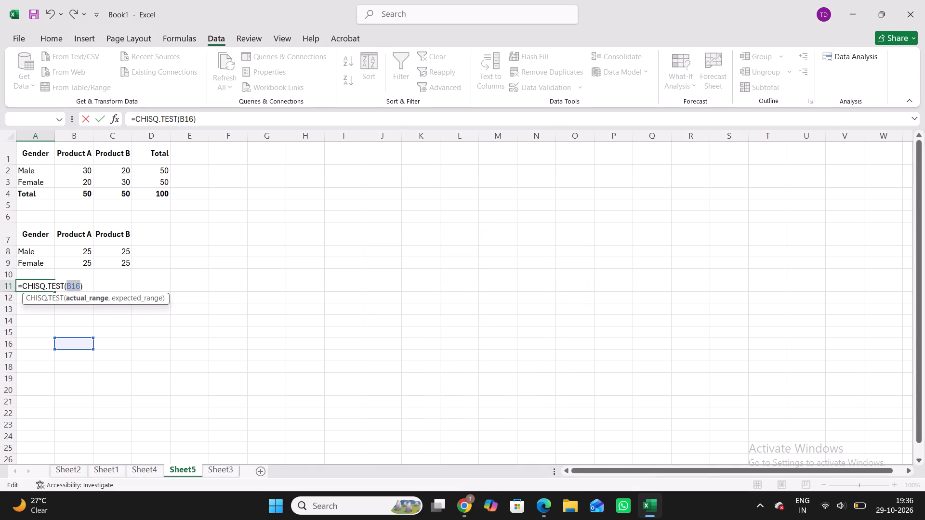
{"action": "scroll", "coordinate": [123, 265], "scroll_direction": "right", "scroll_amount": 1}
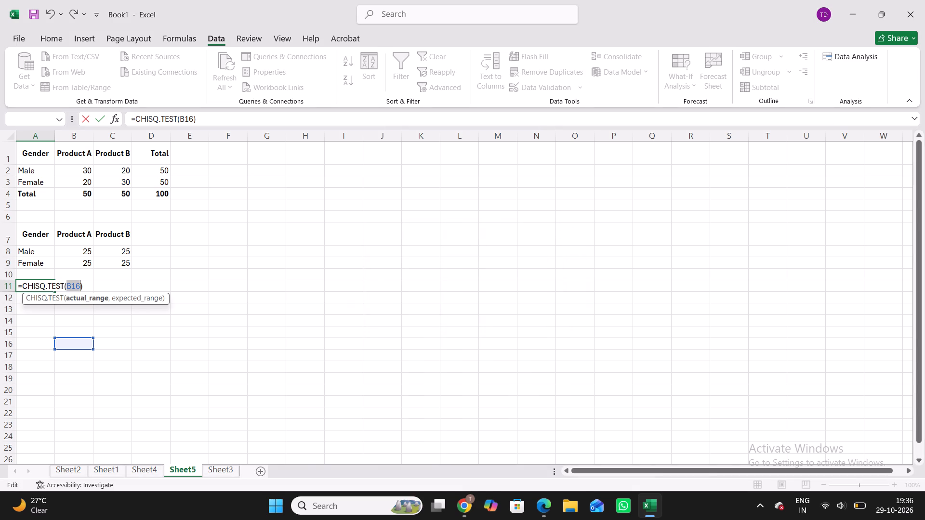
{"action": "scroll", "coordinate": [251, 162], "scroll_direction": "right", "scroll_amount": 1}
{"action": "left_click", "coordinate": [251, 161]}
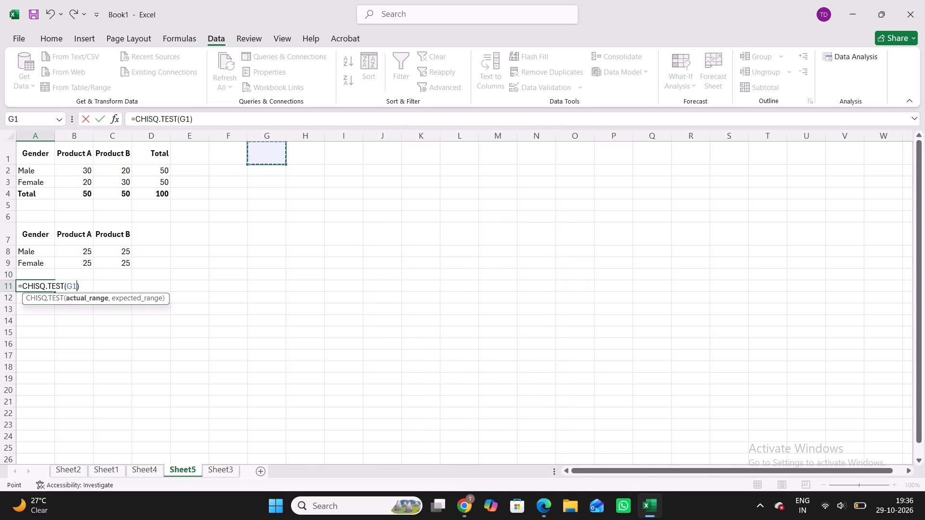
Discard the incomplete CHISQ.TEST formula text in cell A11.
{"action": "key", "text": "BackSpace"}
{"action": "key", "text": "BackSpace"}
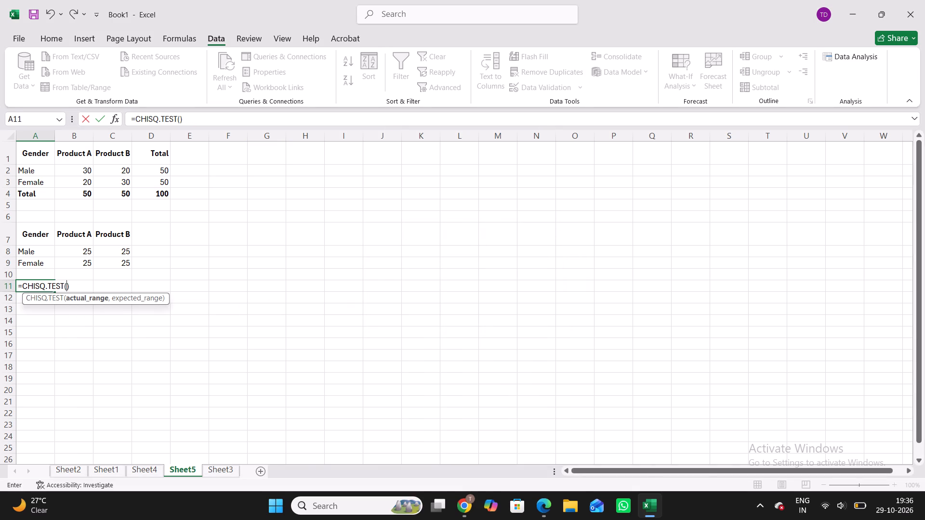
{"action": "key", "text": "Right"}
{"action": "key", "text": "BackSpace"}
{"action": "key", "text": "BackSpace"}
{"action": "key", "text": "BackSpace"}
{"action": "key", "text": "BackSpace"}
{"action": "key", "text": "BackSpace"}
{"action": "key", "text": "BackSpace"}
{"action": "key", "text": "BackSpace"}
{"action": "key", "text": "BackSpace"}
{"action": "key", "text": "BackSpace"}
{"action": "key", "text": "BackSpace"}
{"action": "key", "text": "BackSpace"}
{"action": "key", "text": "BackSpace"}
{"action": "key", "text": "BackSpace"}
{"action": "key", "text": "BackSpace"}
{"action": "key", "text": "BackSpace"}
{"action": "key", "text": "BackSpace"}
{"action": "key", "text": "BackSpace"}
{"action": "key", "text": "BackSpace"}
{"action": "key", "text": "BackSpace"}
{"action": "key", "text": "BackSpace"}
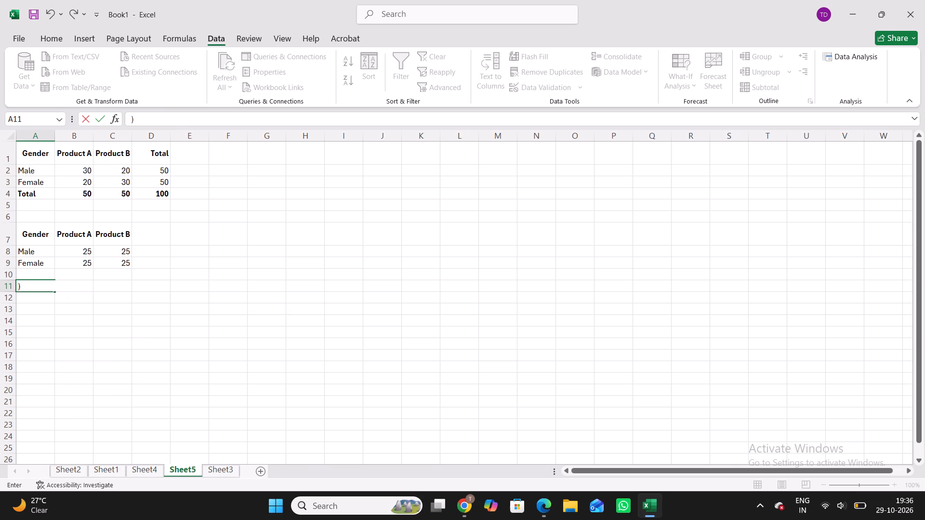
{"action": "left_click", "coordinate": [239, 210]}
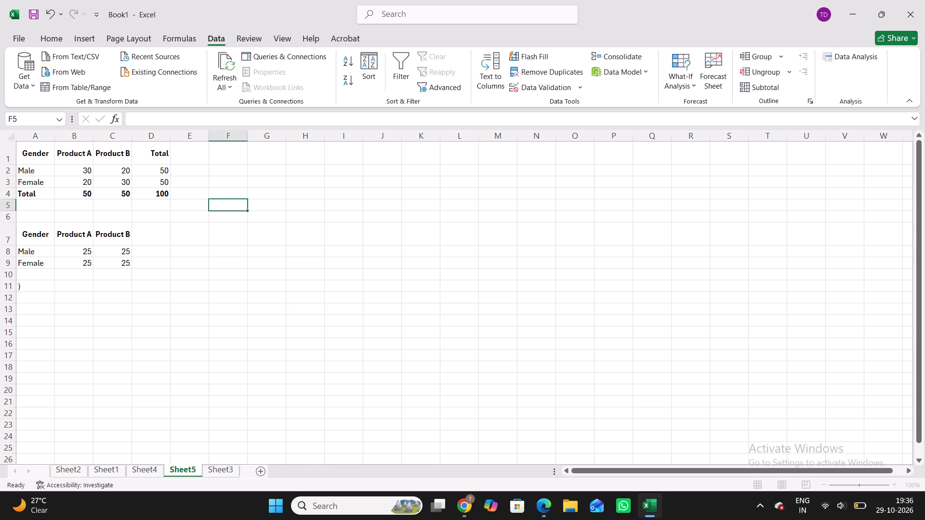
Paste the copied expected frequencies table at cell E1, beside the observed table.
{"action": "left_click", "coordinate": [219, 157]}
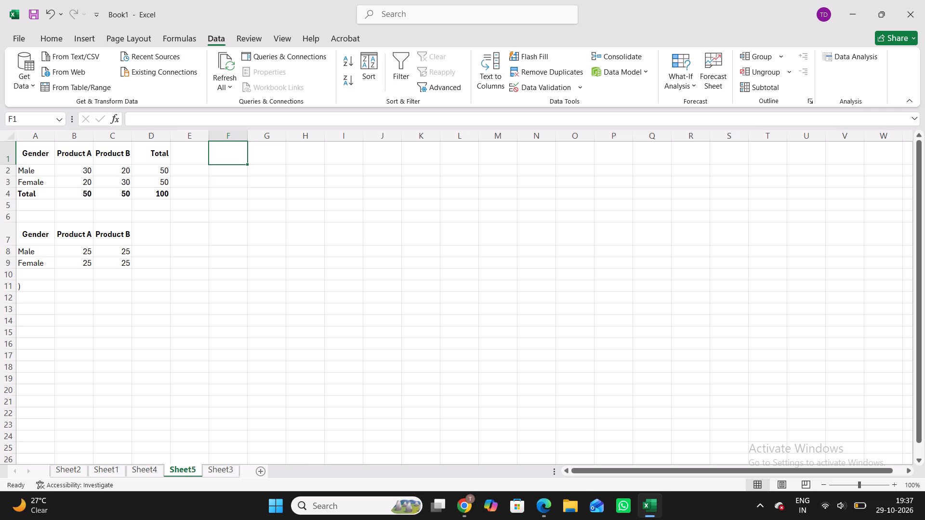
{"action": "key", "text": "Left"}
{"action": "key", "text": "ctrl+v"}
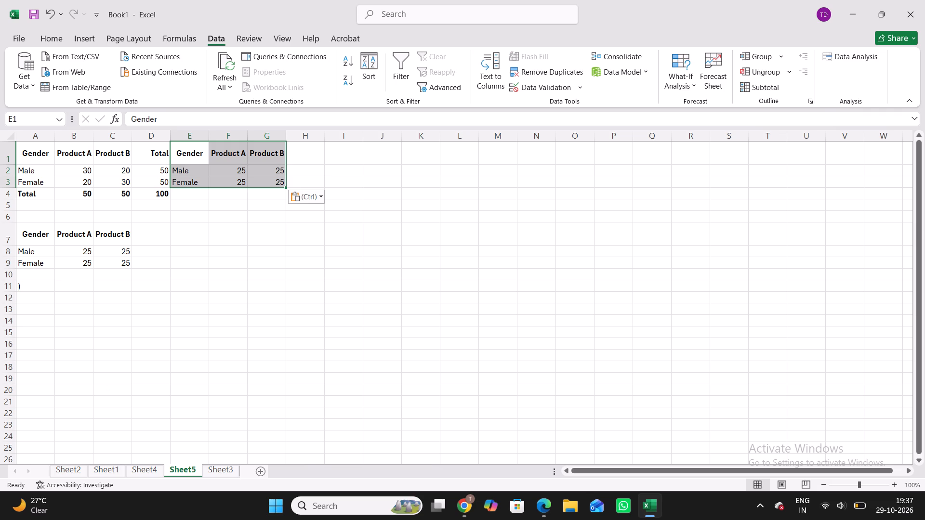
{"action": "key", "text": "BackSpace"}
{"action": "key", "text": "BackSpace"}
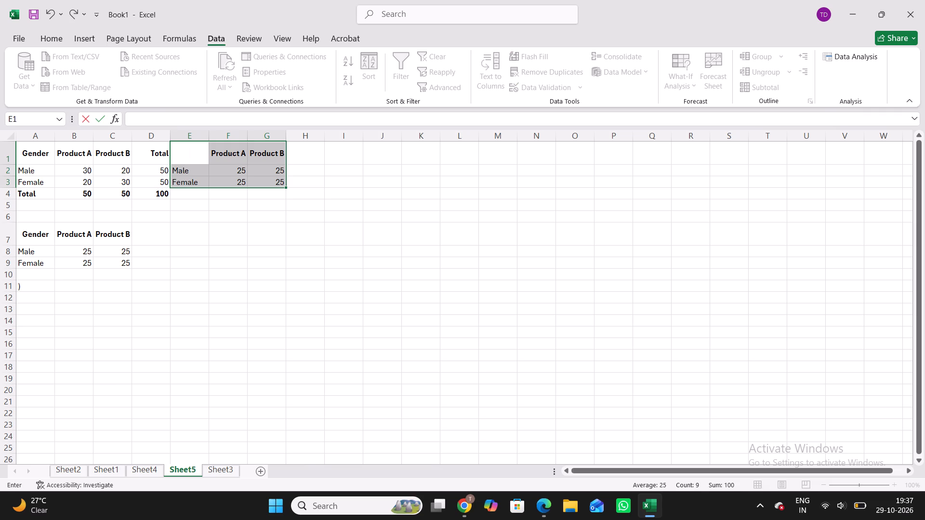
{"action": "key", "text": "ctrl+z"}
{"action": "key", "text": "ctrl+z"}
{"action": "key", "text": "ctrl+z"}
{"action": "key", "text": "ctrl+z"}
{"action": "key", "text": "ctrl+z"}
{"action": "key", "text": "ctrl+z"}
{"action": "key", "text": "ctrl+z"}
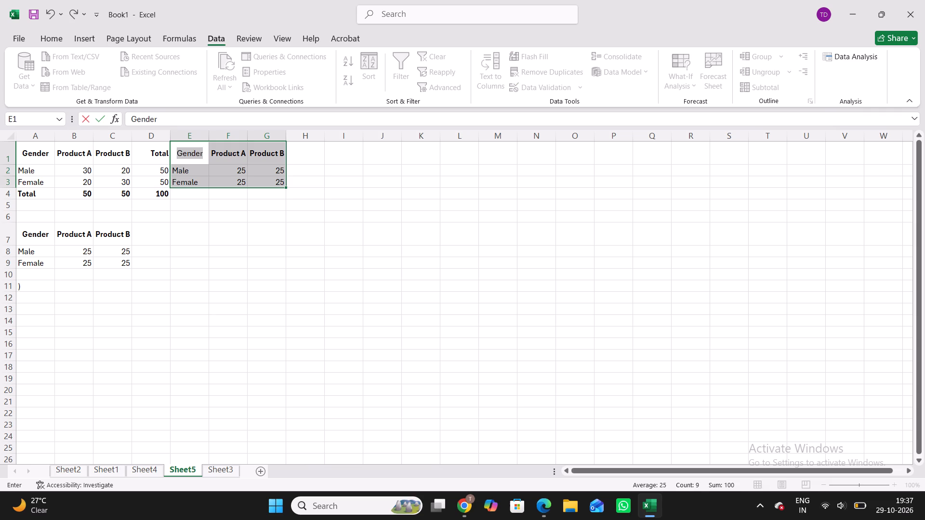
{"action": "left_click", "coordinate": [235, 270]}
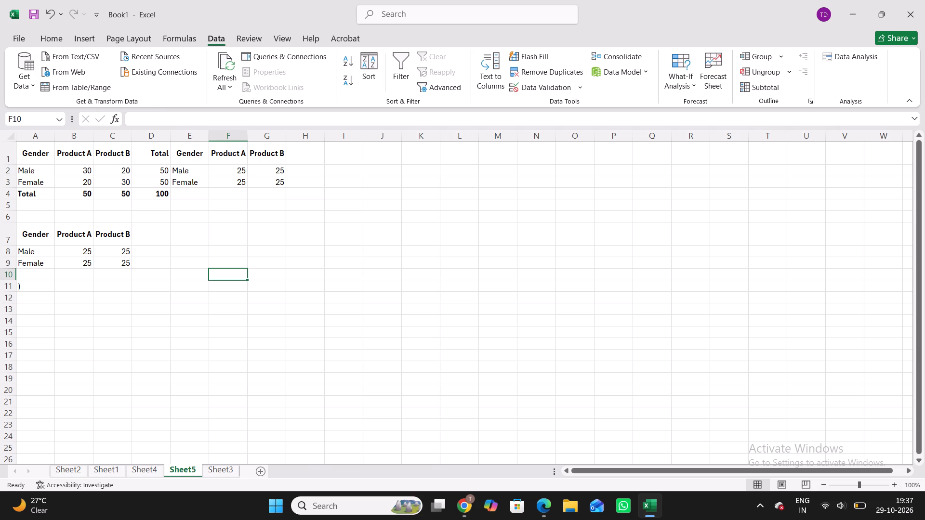
Clear the leftover closing parenthesis from cell A11.
{"action": "left_click", "coordinate": [45, 284]}
{"action": "key", "text": "BackSpace"}
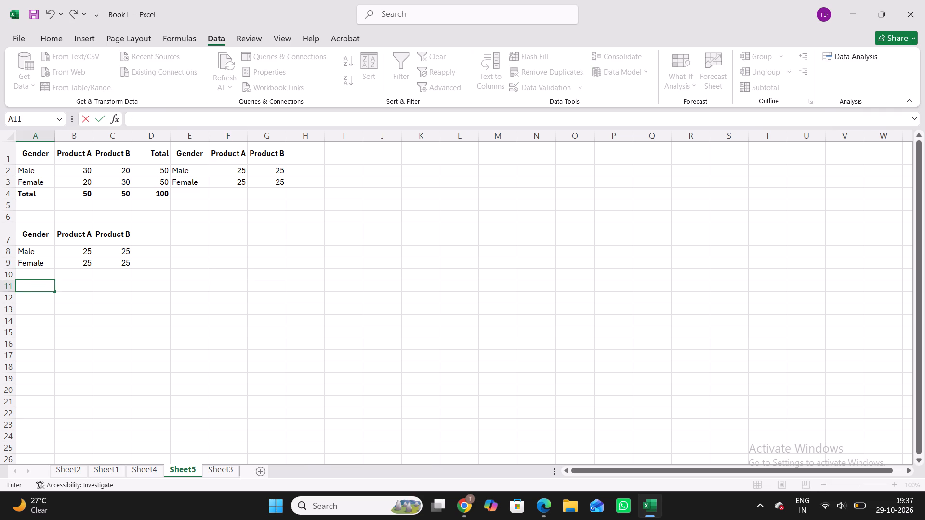
Enter a CHISQ.TEST formula in cell A11 with B8:C8 as the actual range and B9:C9 as the expected range.
{"action": "type", "text": "=CHISQ.TEST"}
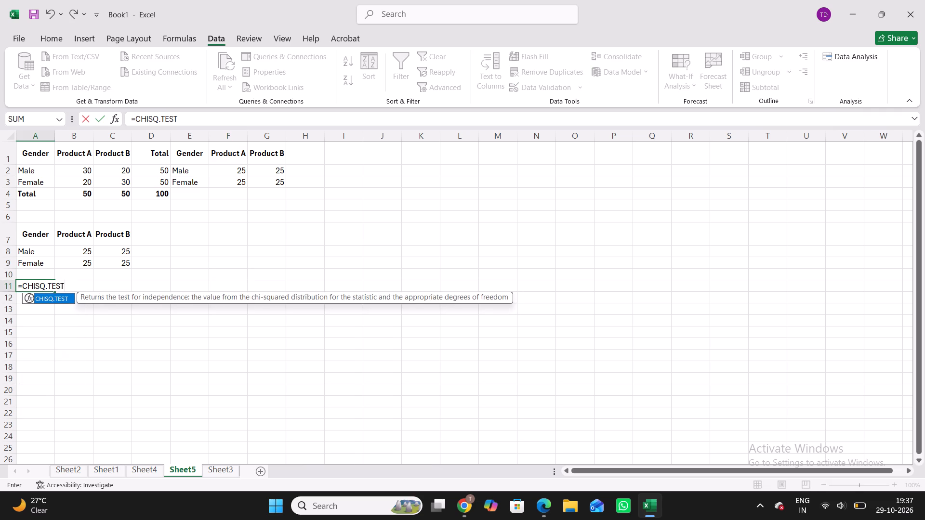
{"action": "type", "text": "()"}
{"action": "key", "text": "Left"}
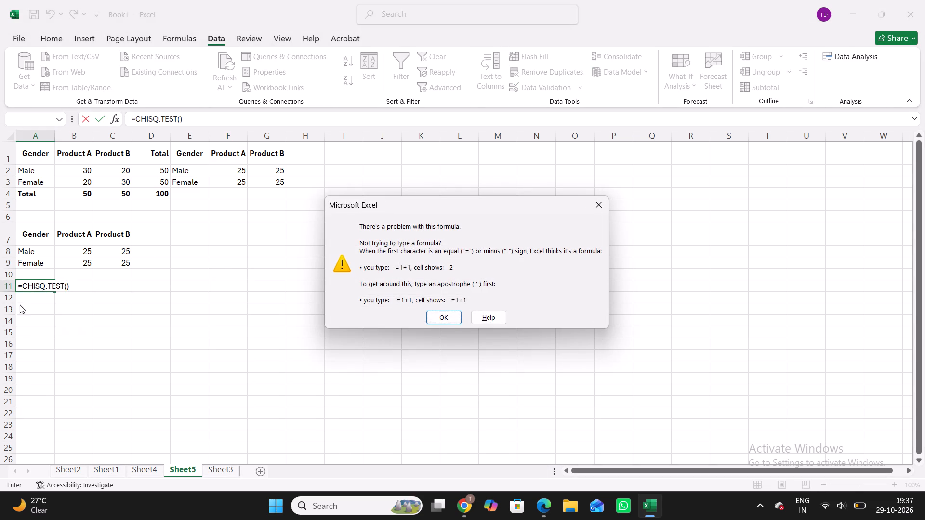
{"action": "left_click", "coordinate": [448, 315]}
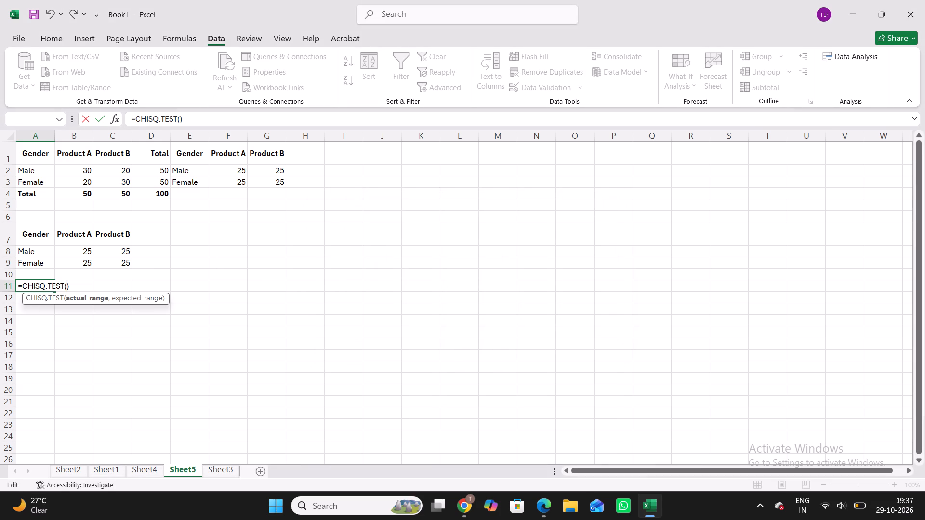
{"action": "left_click_drag", "start_coordinate": [75, 250], "coordinate": [107, 260]}
{"action": "left_click", "coordinate": [114, 275]}
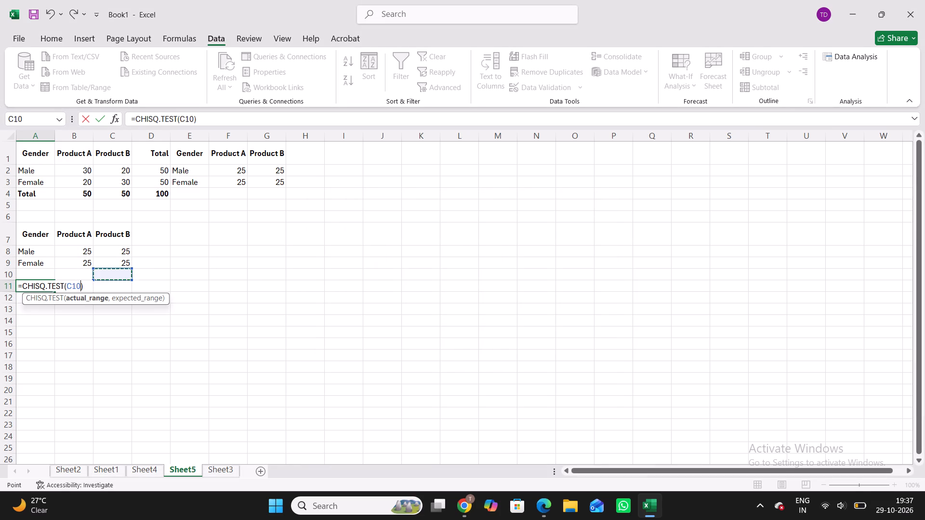
{"action": "left_click", "coordinate": [87, 252]}
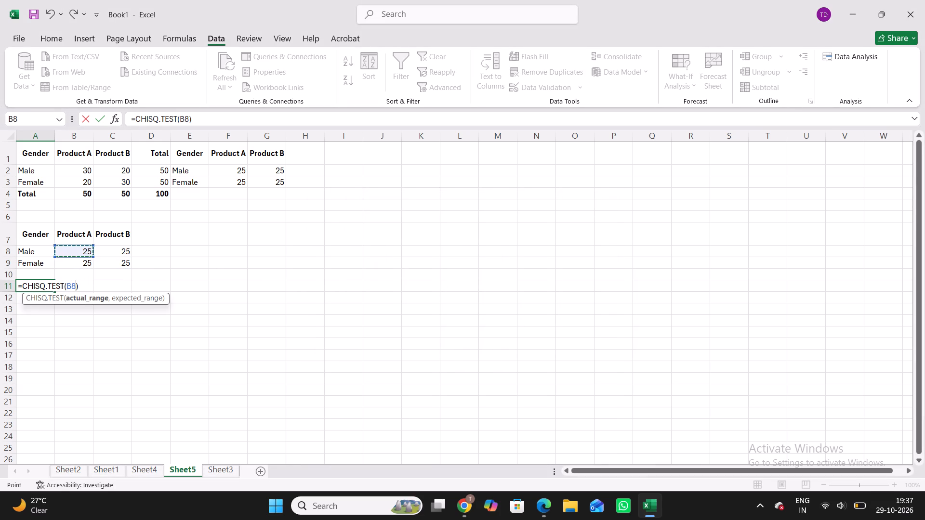
{"action": "left_click_drag", "start_coordinate": [87, 252], "coordinate": [107, 250]}
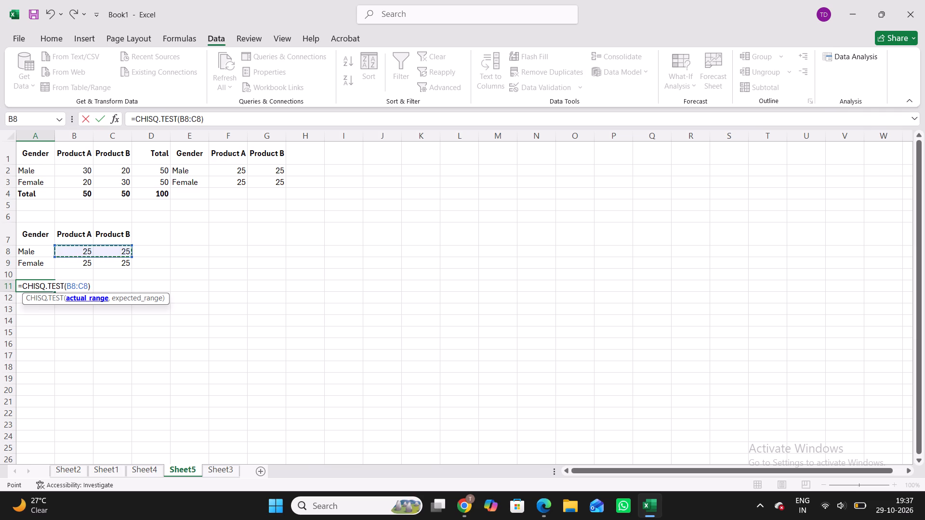
{"action": "key", "text": "comma"}
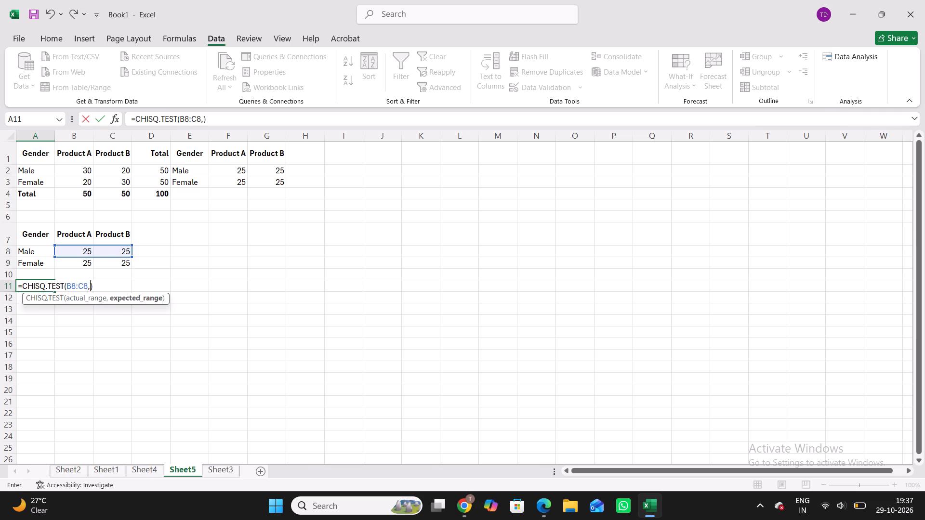
{"action": "left_click_drag", "start_coordinate": [73, 265], "coordinate": [106, 263]}
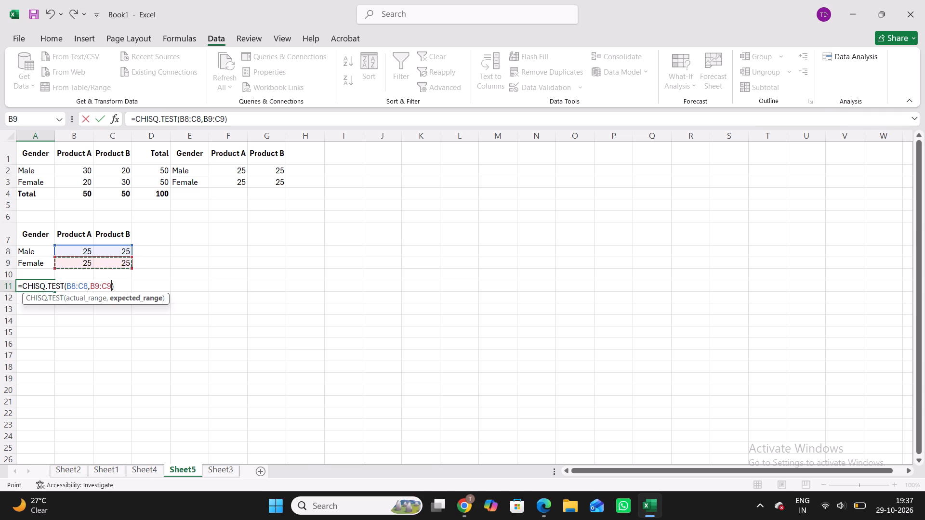
{"action": "left_click", "coordinate": [124, 288]}
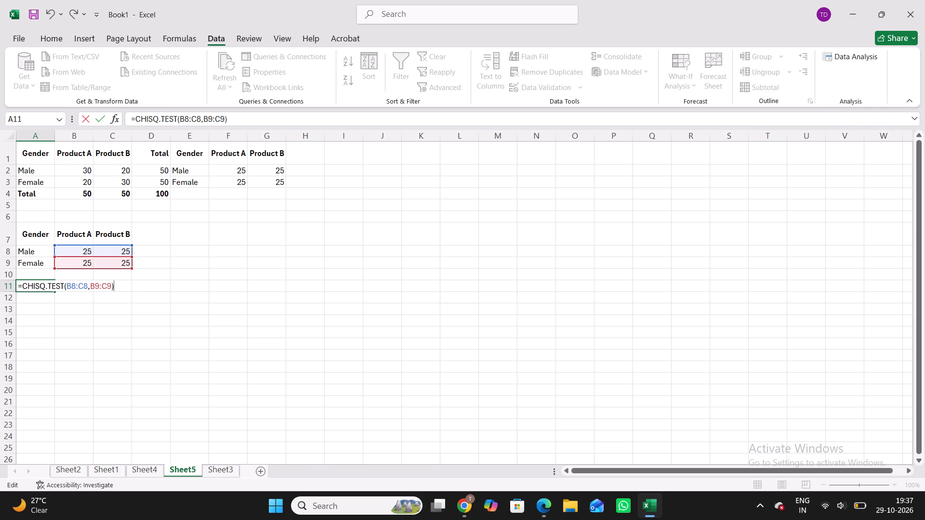
{"action": "key", "text": "Return"}
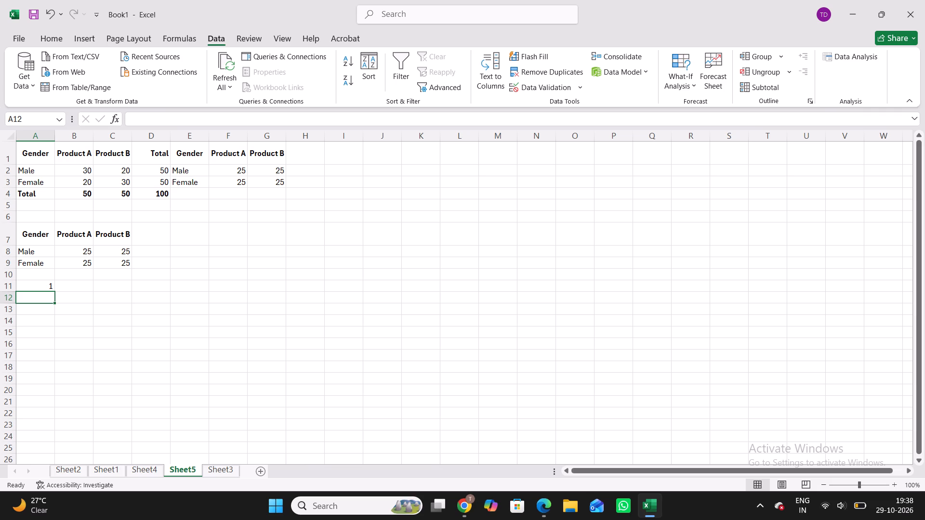
Enter a CHISQ.TEST formula in cell A12 comparing the observed Male row B2:C2 with the expected Male row B8:C8.
{"action": "type", "text": "=C"}
{"action": "type", "text": "HISQ"}
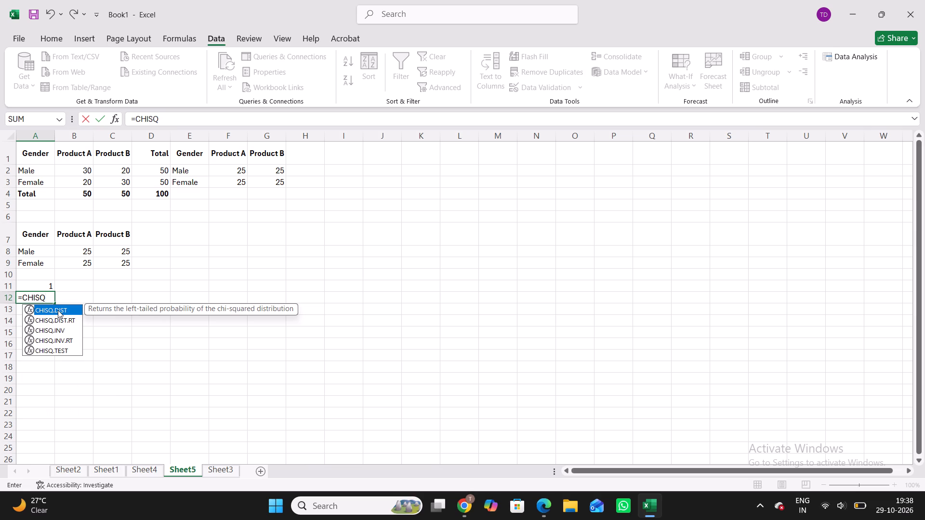
{"action": "type", "text": ".TEST"}
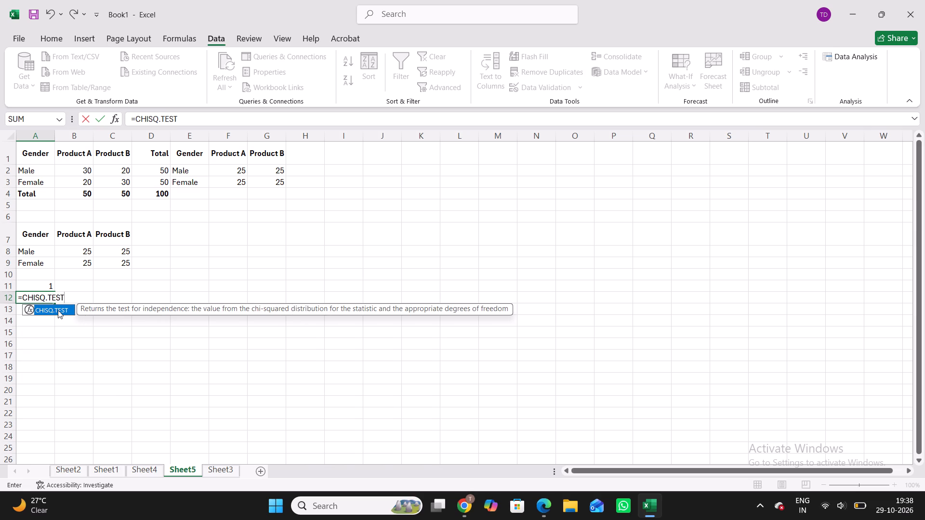
{"action": "key", "text": "shift+parenleft"}
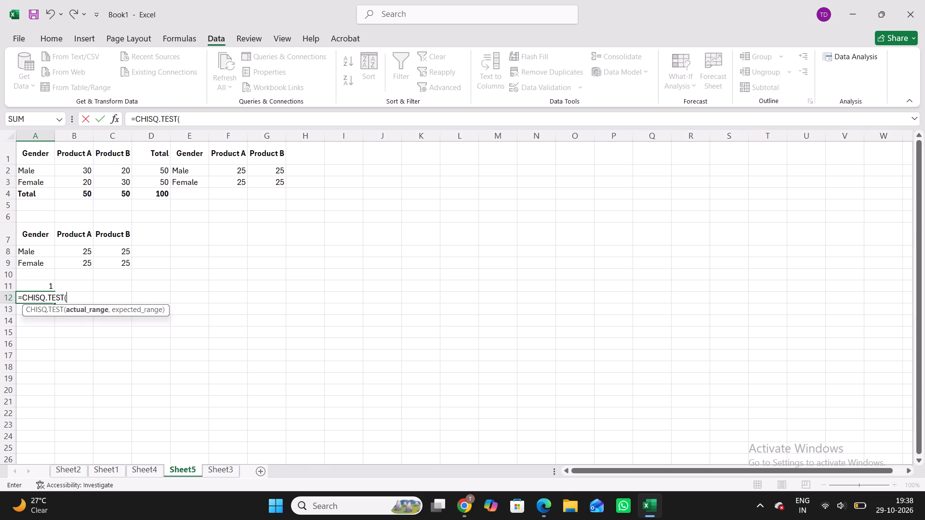
{"action": "left_click_drag", "start_coordinate": [79, 174], "coordinate": [112, 168]}
{"action": "key", "text": "comma"}
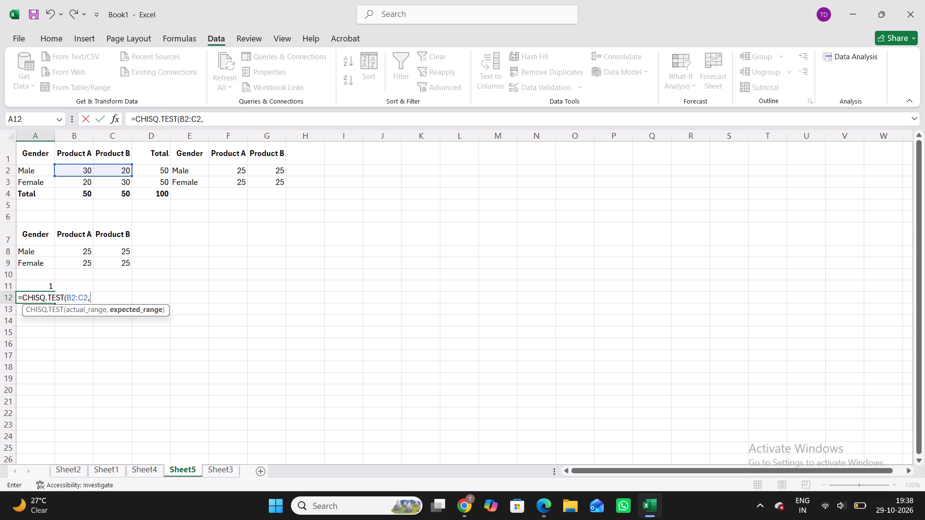
{"action": "left_click_drag", "start_coordinate": [81, 252], "coordinate": [111, 250]}
{"action": "key", "text": "shift+parenright"}
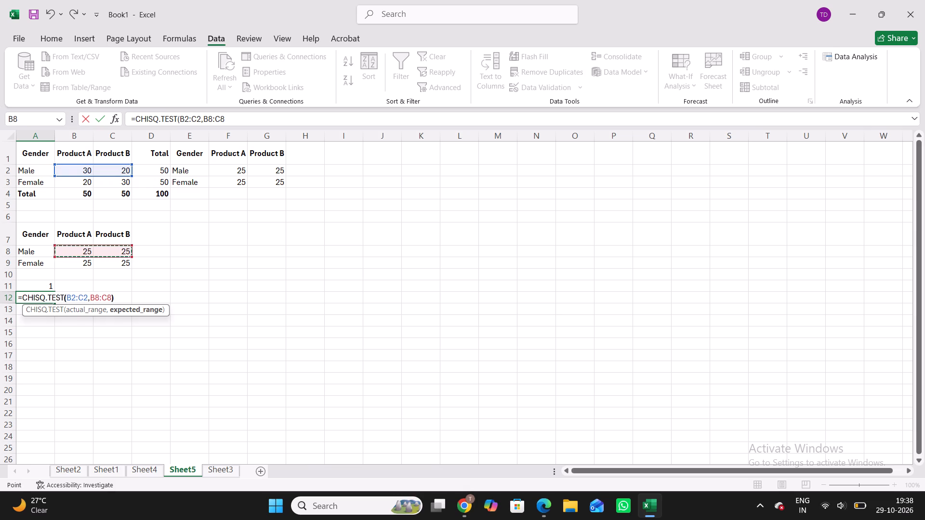
{"action": "key", "text": "Return"}
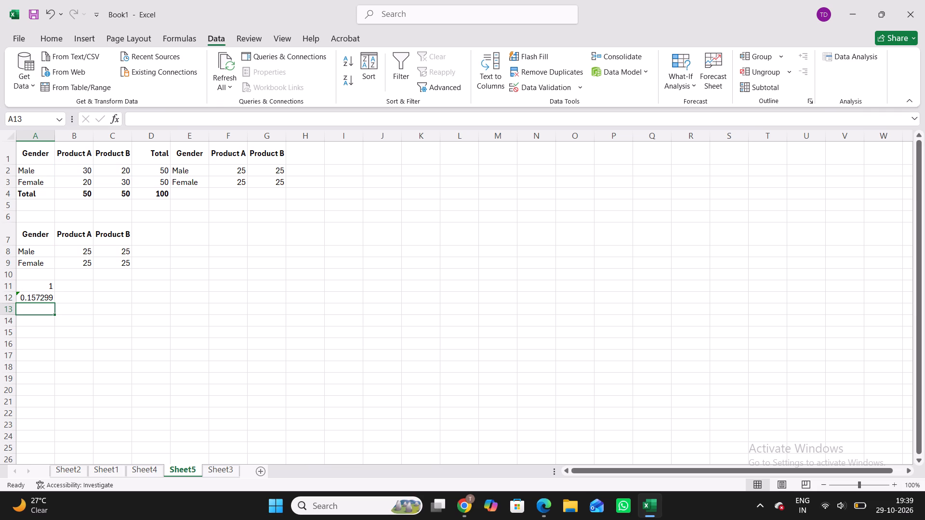
Enter a CHISQ.TEST formula in cell A13 comparing the full observed range B2:C3 with the expected range B8:C9.
{"action": "key", "text": "equal"}
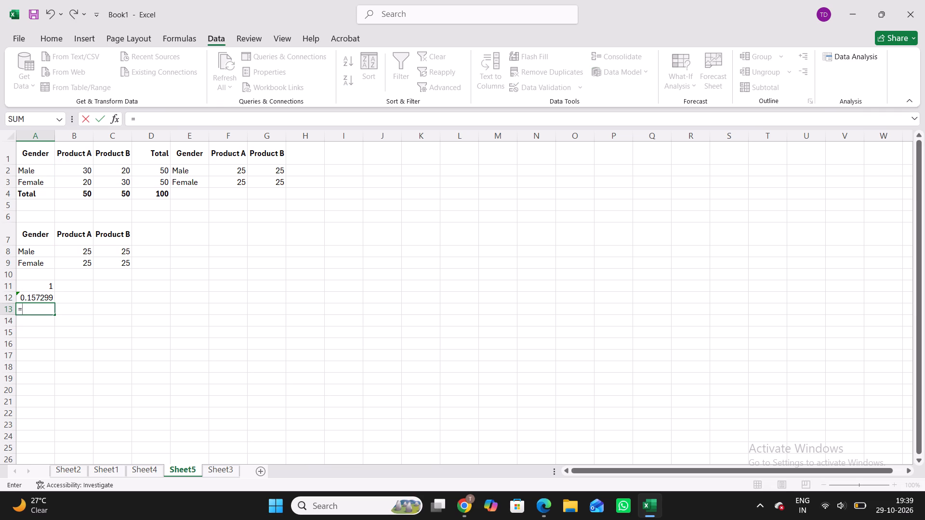
{"action": "type", "text": "CHISQ.TEST"}
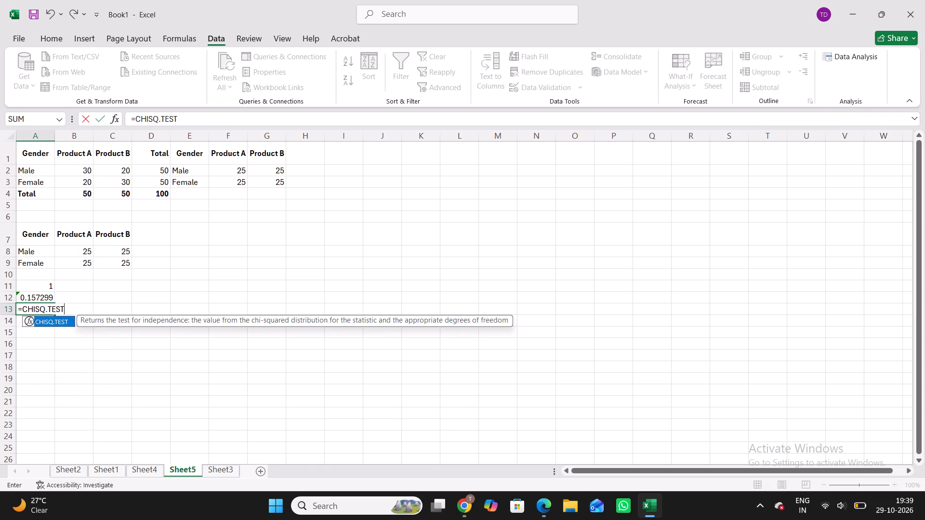
{"action": "key", "text": "shift+parenleft"}
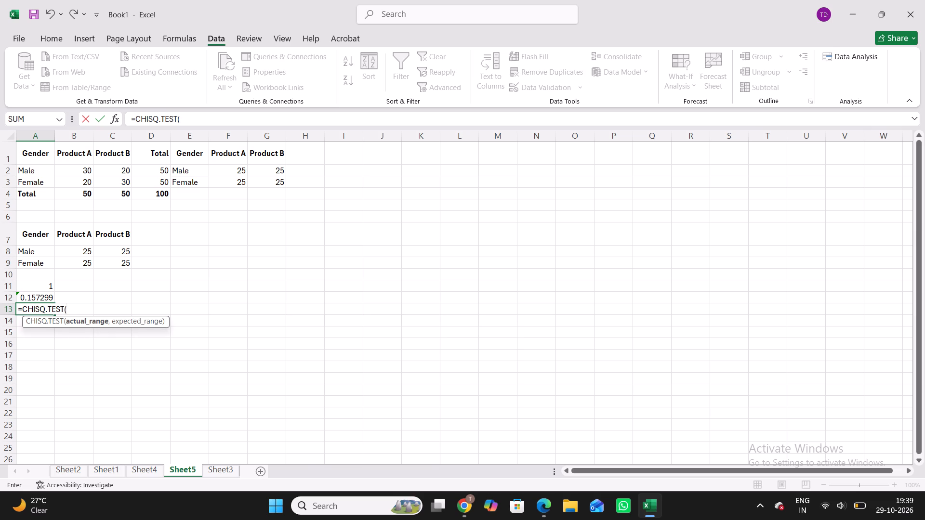
{"action": "left_click_drag", "start_coordinate": [80, 169], "coordinate": [106, 183]}
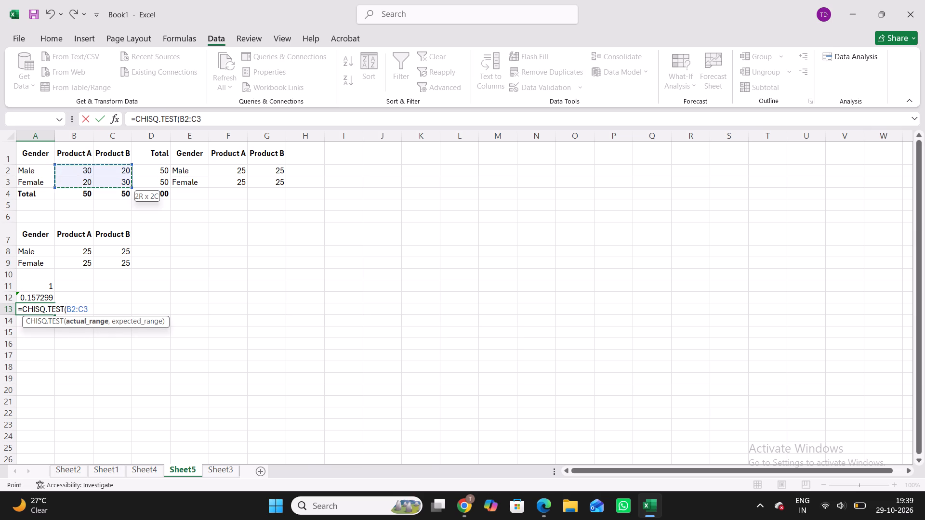
{"action": "left_click_drag", "start_coordinate": [106, 183], "coordinate": [107, 184]}
{"action": "key", "text": "comma"}
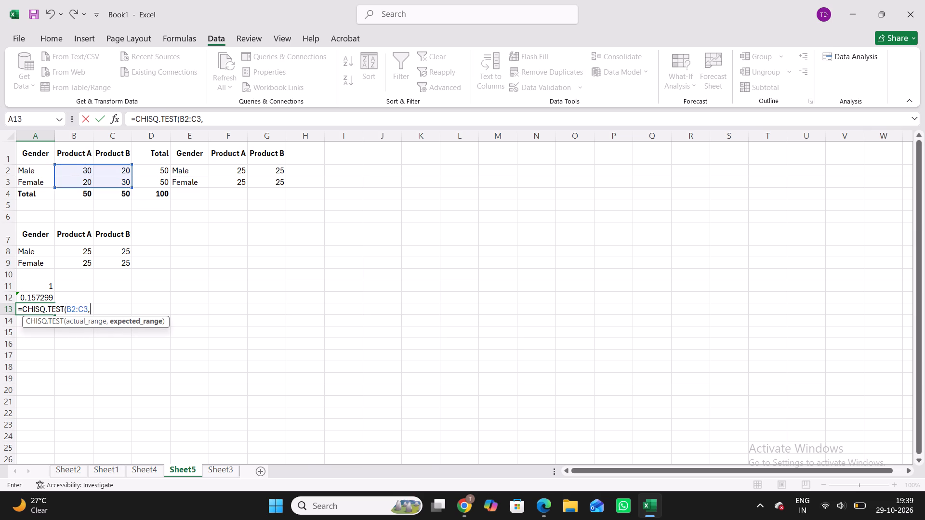
{"action": "left_click_drag", "start_coordinate": [82, 250], "coordinate": [112, 260]}
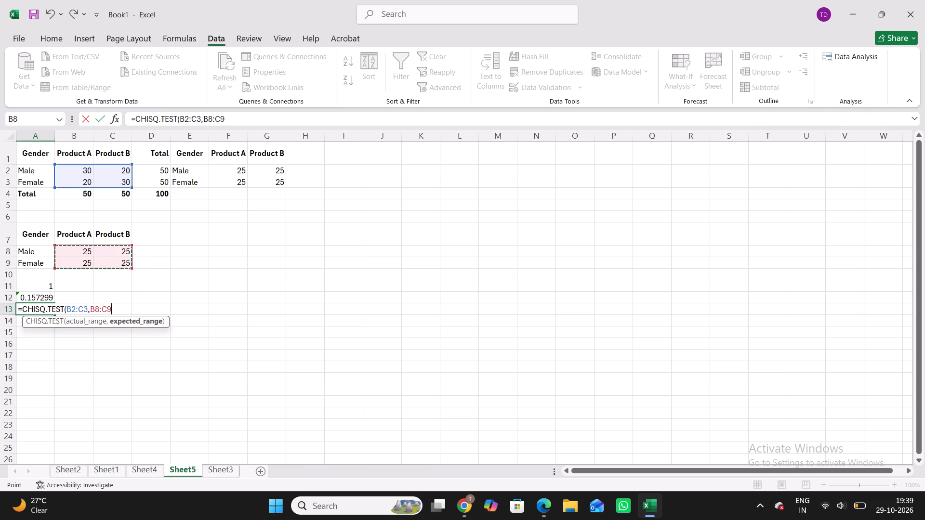
{"action": "key", "text": "shift+parenright"}
{"action": "key", "text": "Return"}
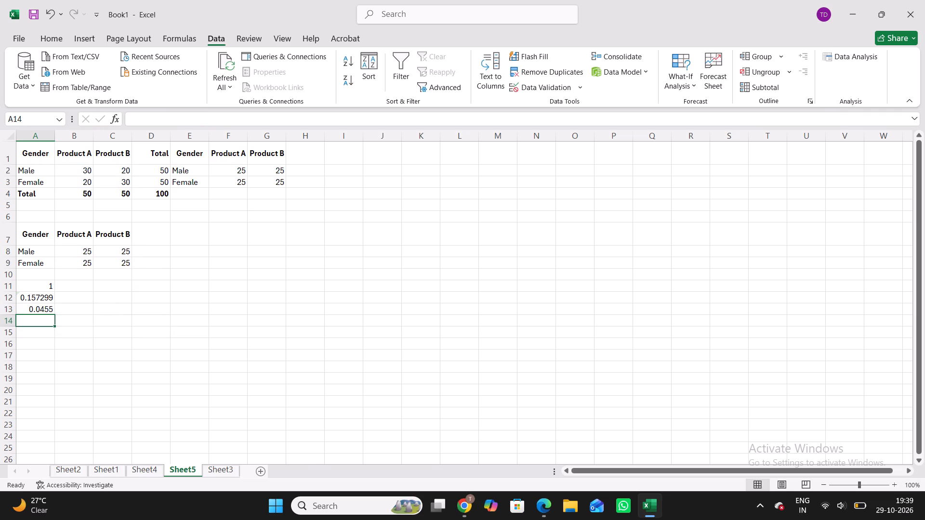
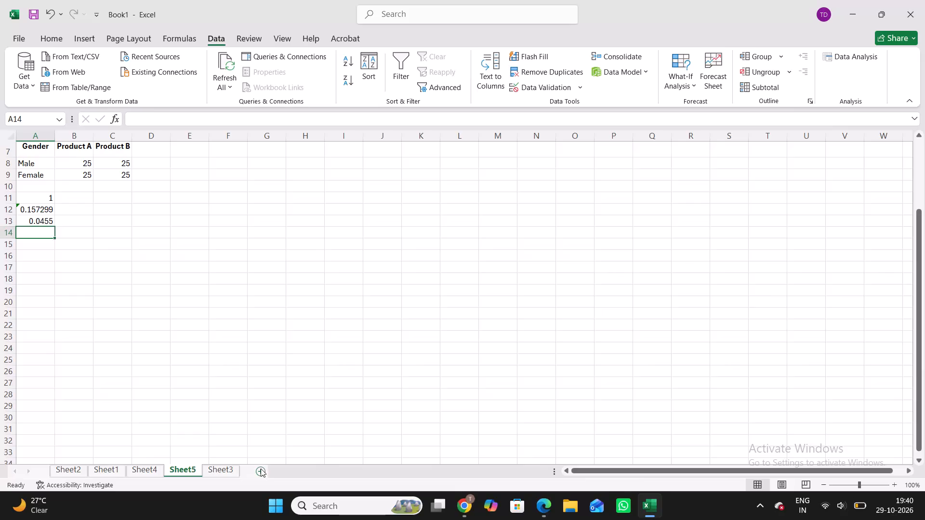
Add a new blank worksheet to the workbook after Sheet5.
{"action": "left_click", "coordinate": [261, 472]}
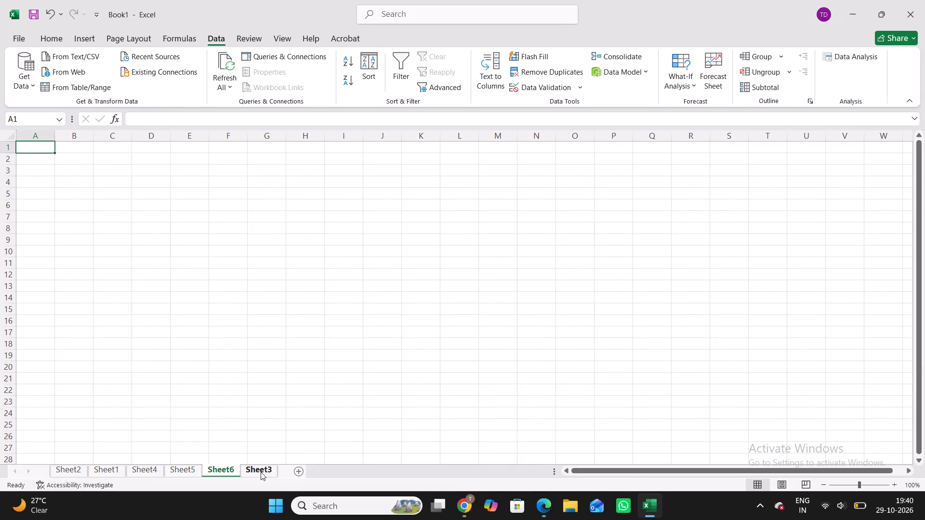
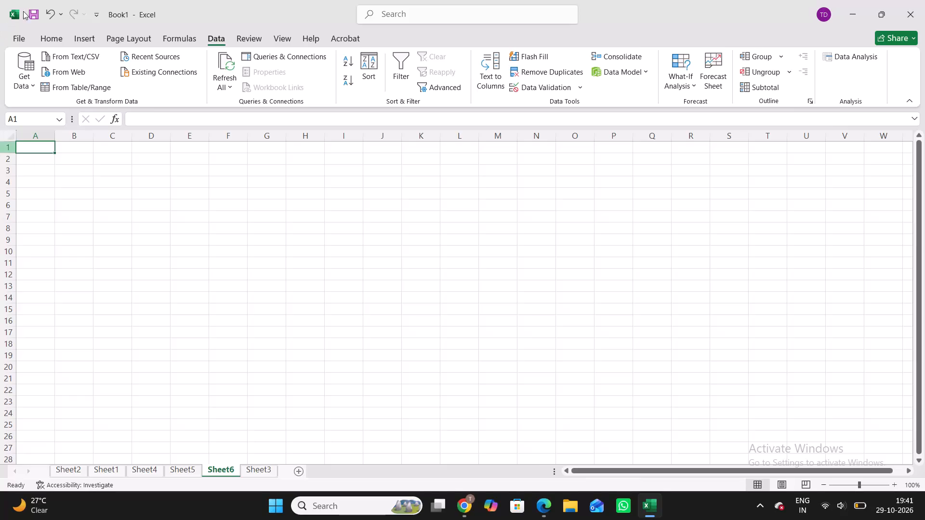
Create a new blank workbook.
{"action": "left_click", "coordinate": [20, 34]}
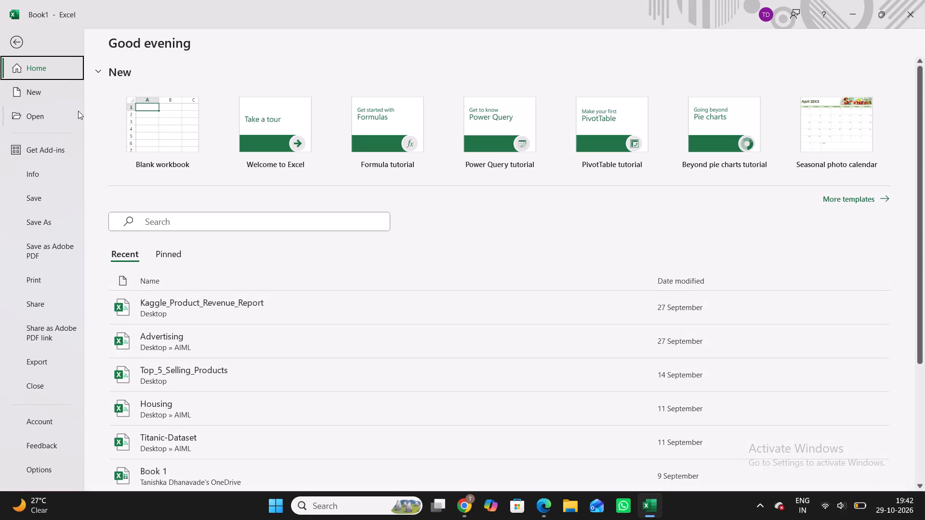
{"action": "left_click", "coordinate": [164, 123]}
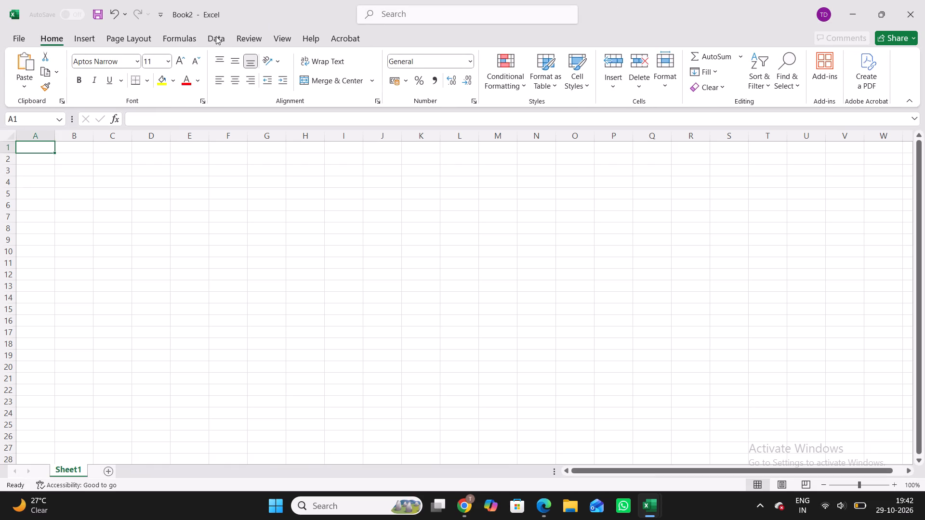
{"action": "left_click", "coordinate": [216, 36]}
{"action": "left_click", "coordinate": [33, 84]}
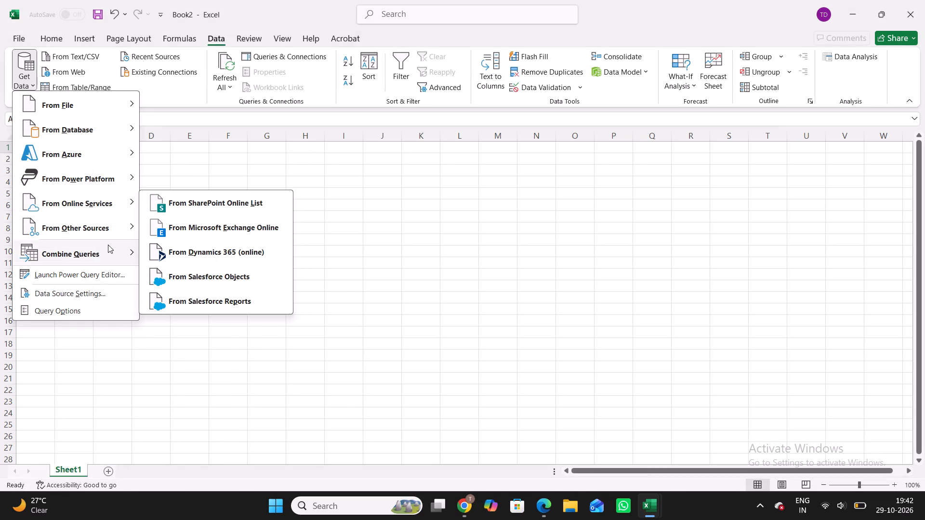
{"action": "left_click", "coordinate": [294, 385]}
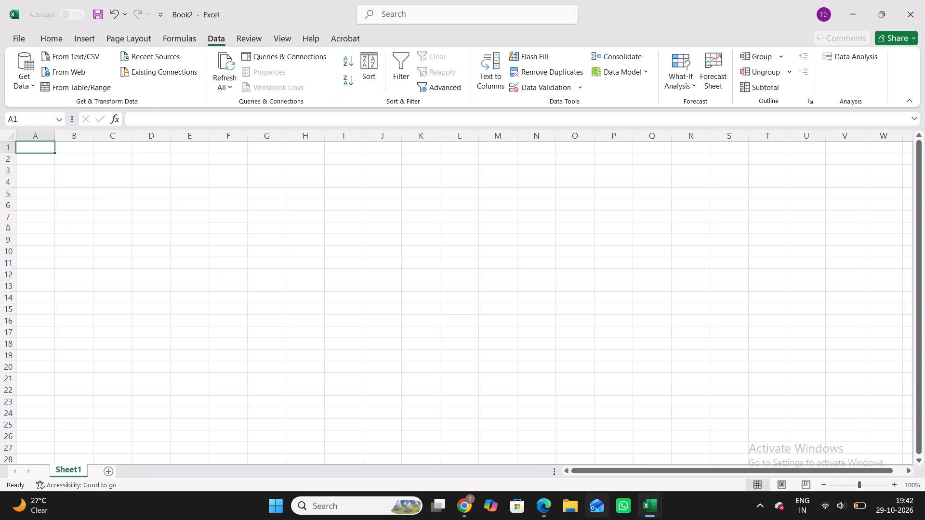
{"action": "left_click", "coordinate": [362, 504]}
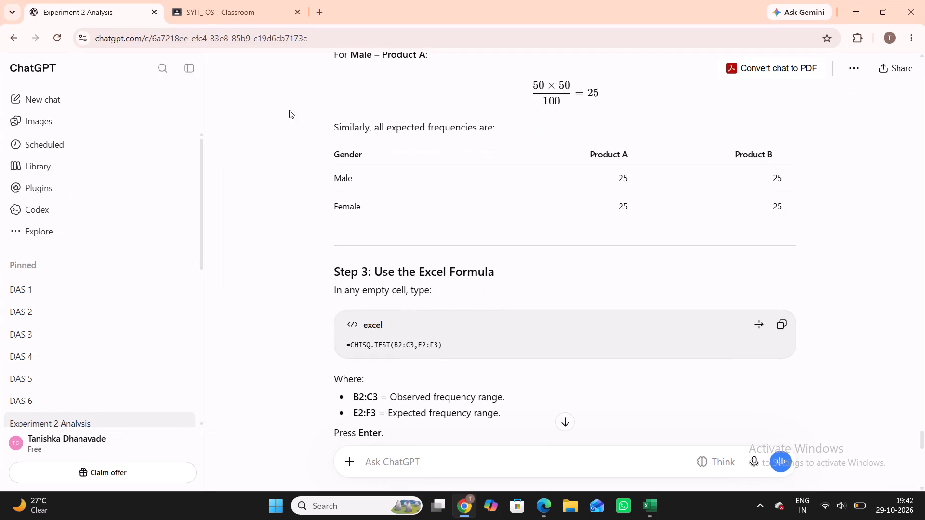
Search Google for "housing price dataset" in a new browser tab.
{"action": "left_click", "coordinate": [313, 14]}
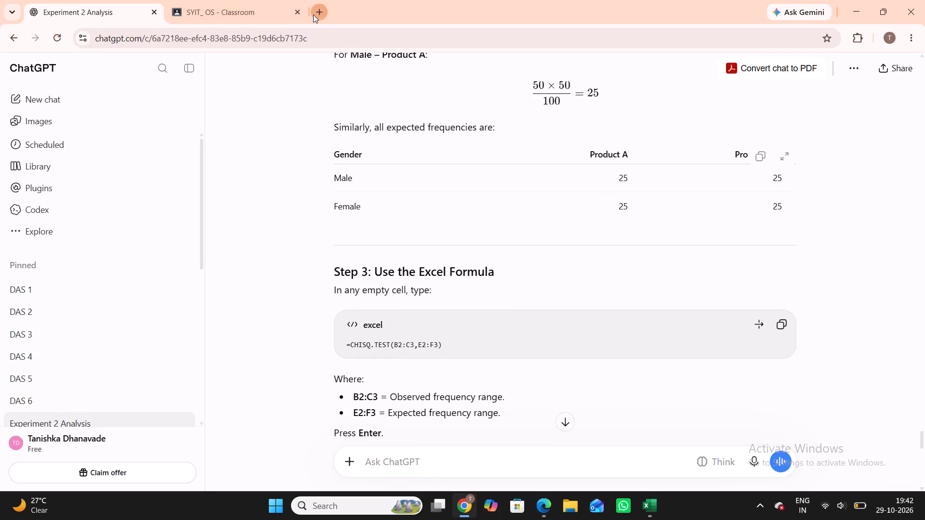
{"action": "left_click", "coordinate": [404, 234]}
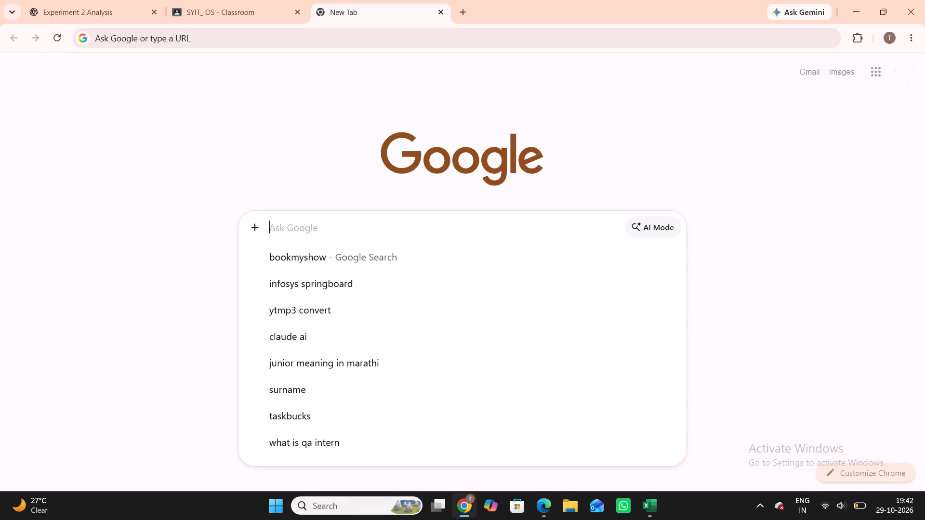
{"action": "type", "text": "HPU"}
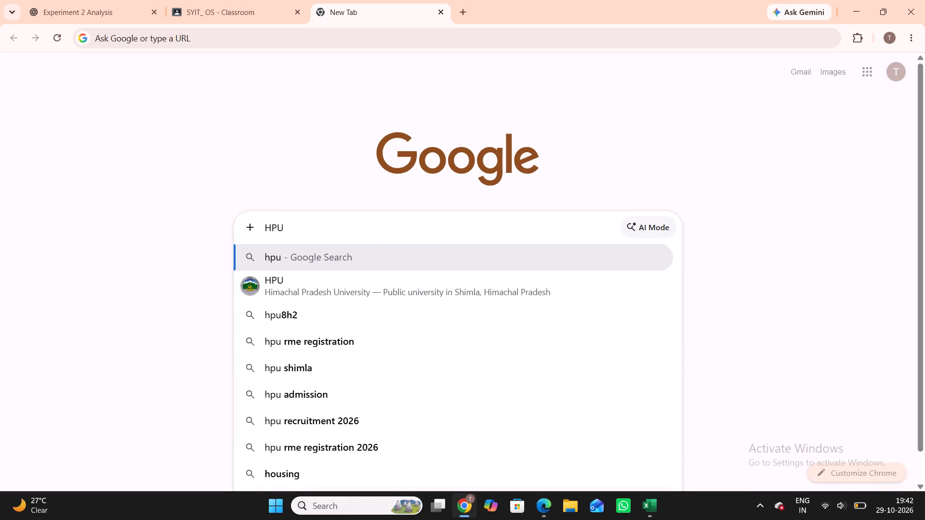
{"action": "type", "text": "SI"}
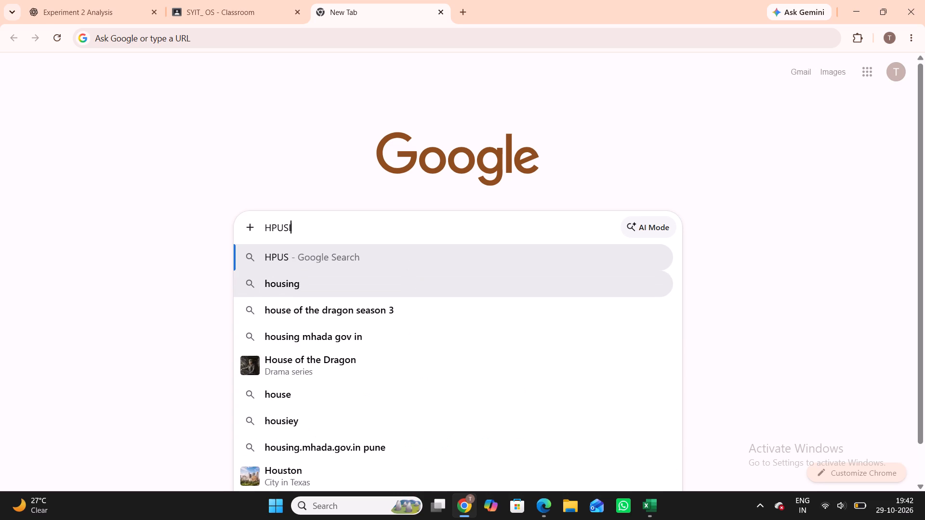
{"action": "type", "text": "NG"}
{"action": "key", "text": "BackSpace"}
{"action": "key", "text": "BackSpace"}
{"action": "key", "text": "BackSpace"}
{"action": "key", "text": "BackSpace"}
{"action": "key", "text": "BackSpace"}
{"action": "key", "text": "BackSpace"}
{"action": "key", "text": "BackSpace"}
{"action": "key", "text": "BackSpace"}
{"action": "key", "text": "BackSpace"}
{"action": "key", "text": "BackSpace"}
{"action": "key", "text": "BackSpace"}
{"action": "key", "text": "BackSpace"}
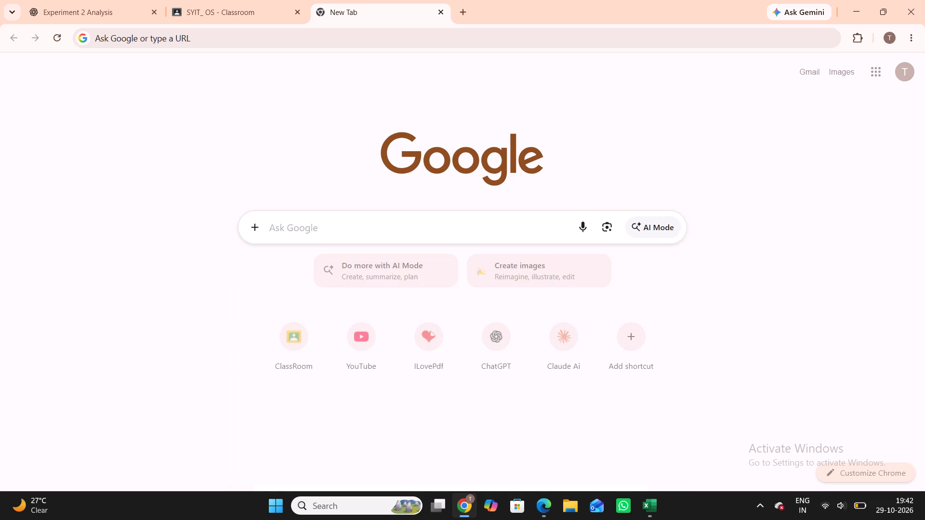
{"action": "type", "text": "HOUSI"}
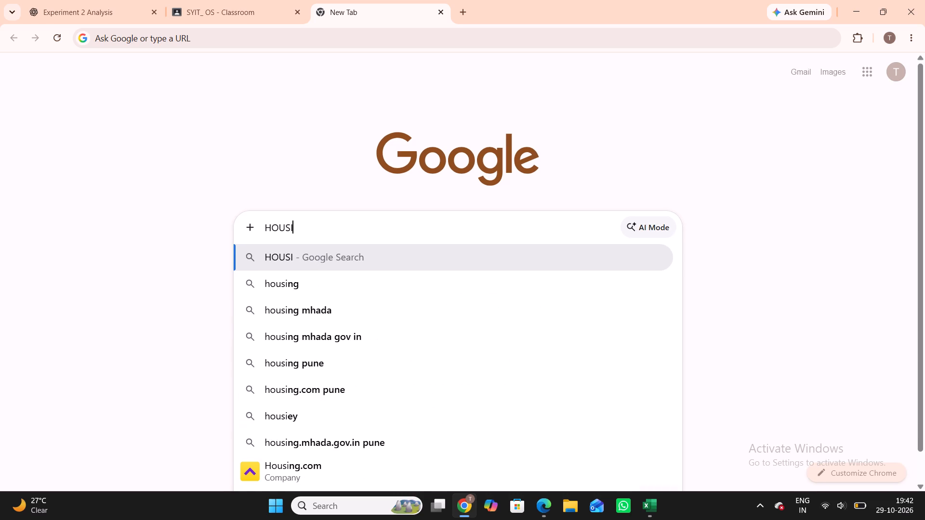
{"action": "type", "text": "NG PRI"}
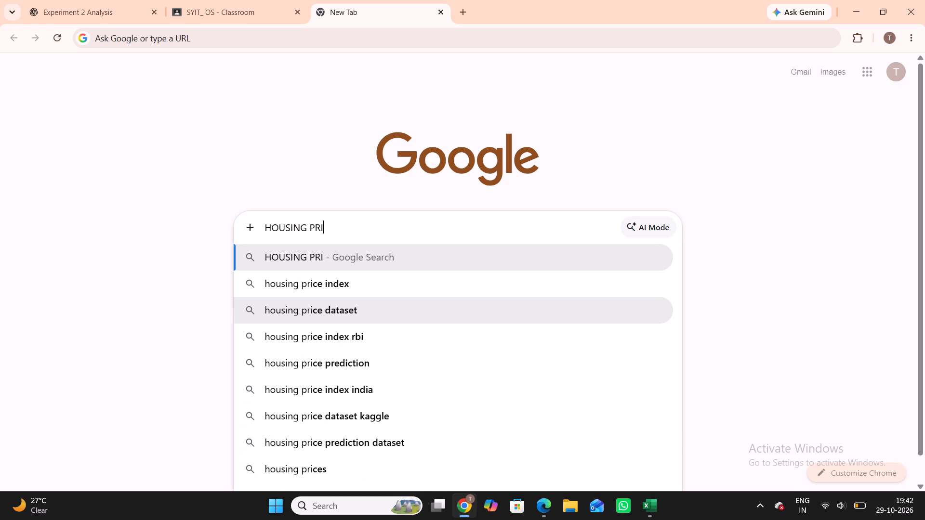
{"action": "left_click", "coordinate": [375, 311]}
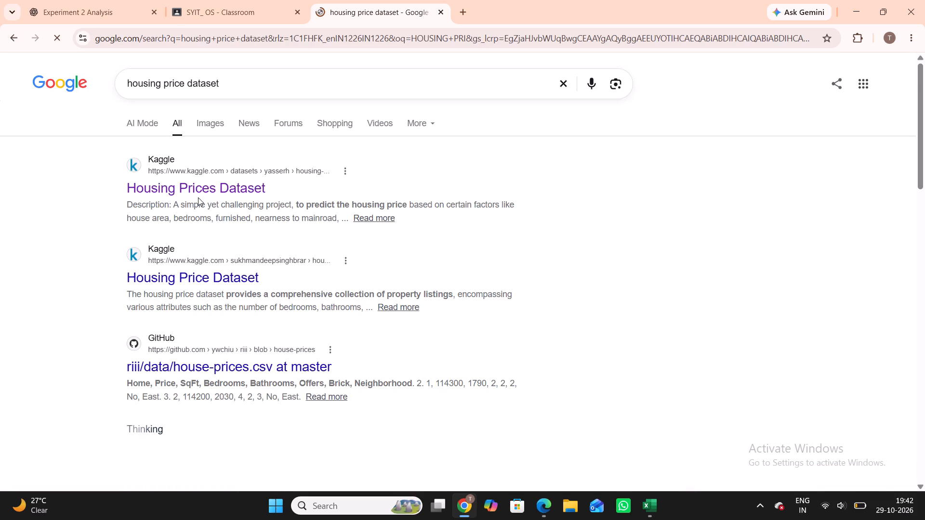
Open Kaggle's Housing Prices Dataset page from the search results and bring up its download options.
{"action": "left_click", "coordinate": [198, 191]}
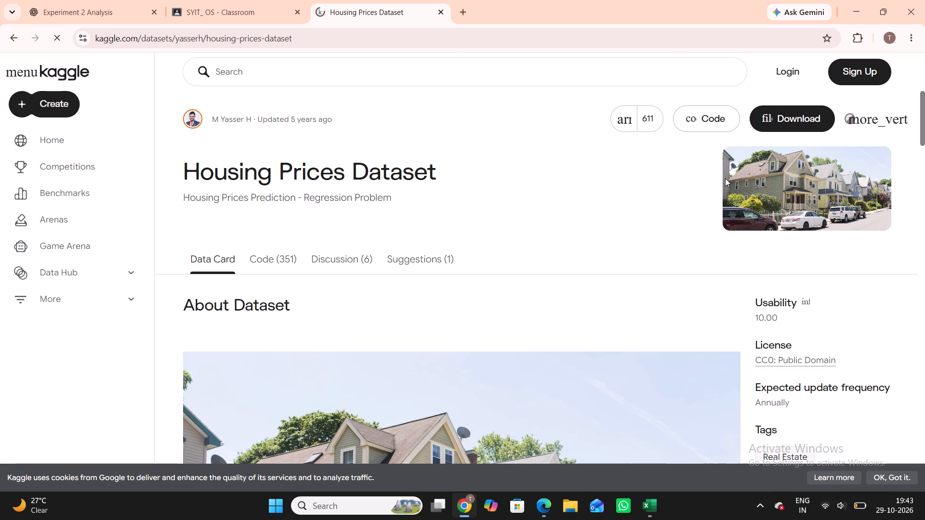
{"action": "scroll", "coordinate": [573, 408], "scroll_direction": "down", "scroll_amount": 4}
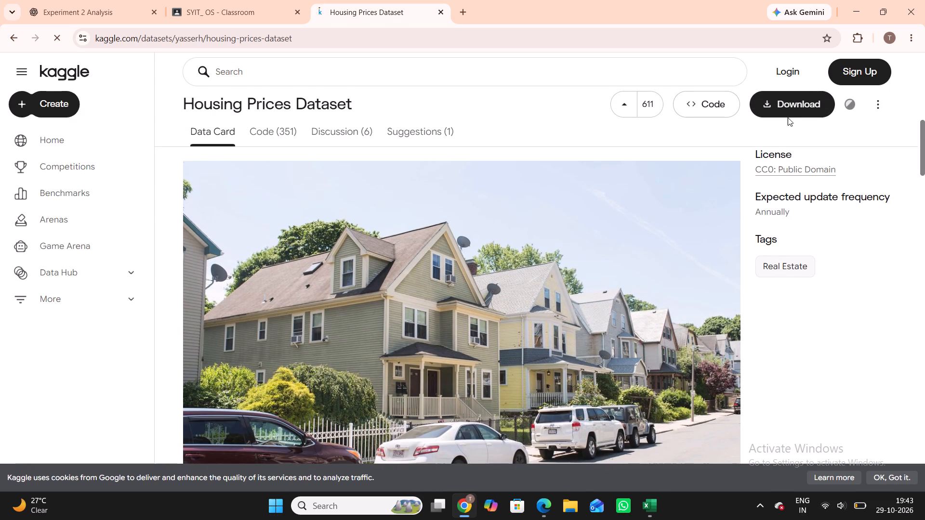
{"action": "left_click", "coordinate": [792, 103]}
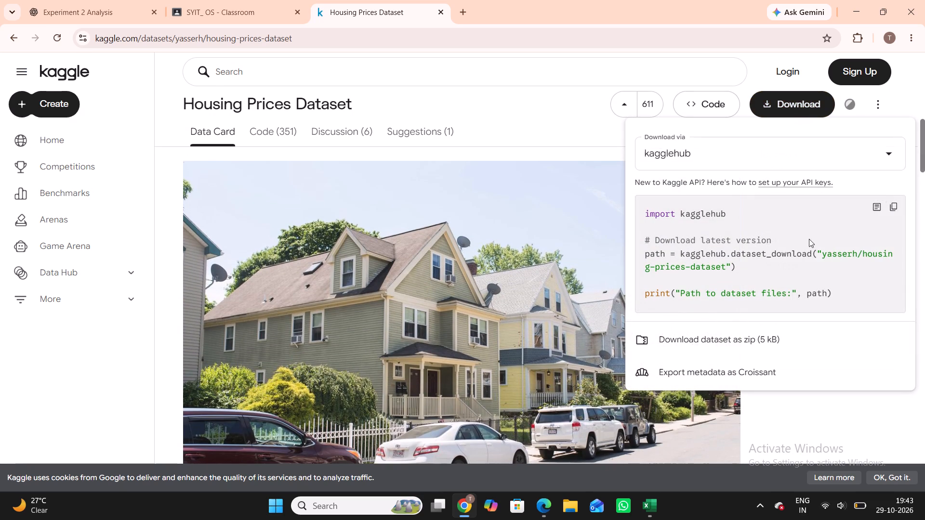
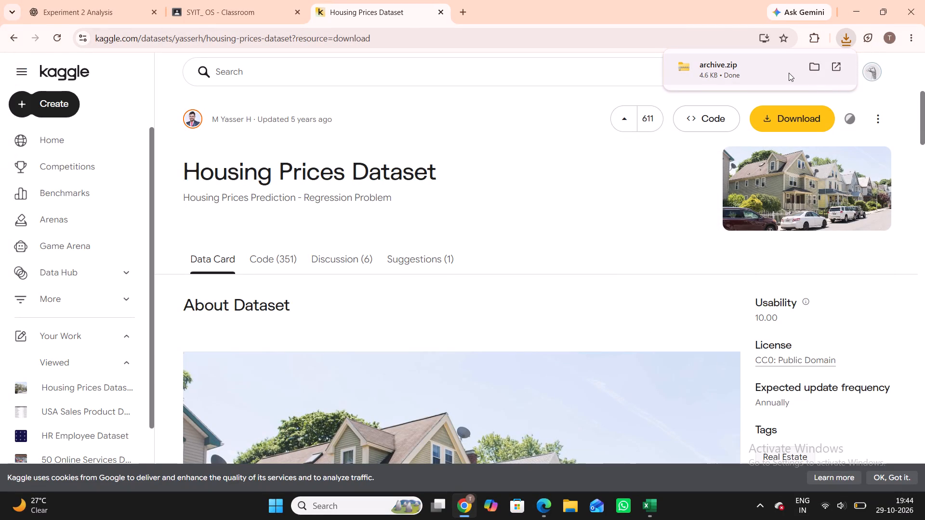
Open the downloaded archive.zip with File Explorer as the default app and extract it to the archive folder in Downloads.
{"action": "left_click", "coordinate": [789, 73]}
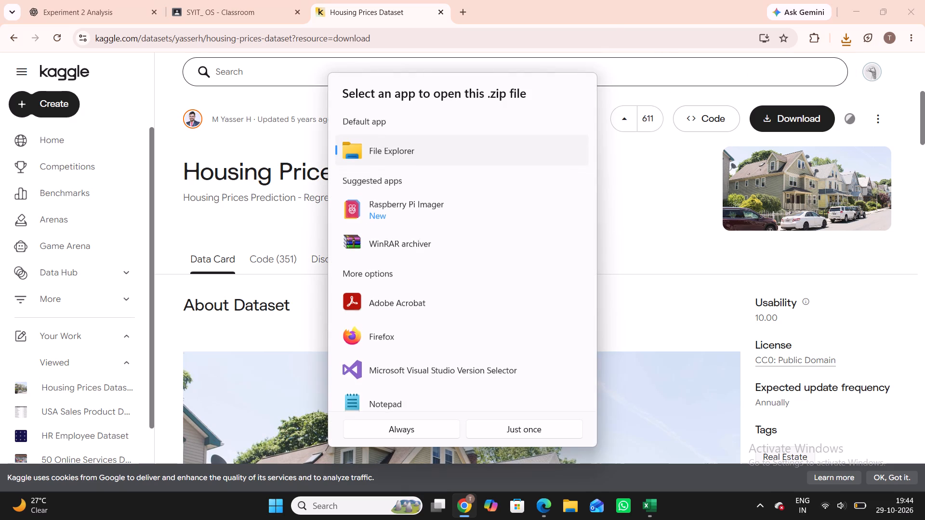
{"action": "left_click", "coordinate": [431, 432]}
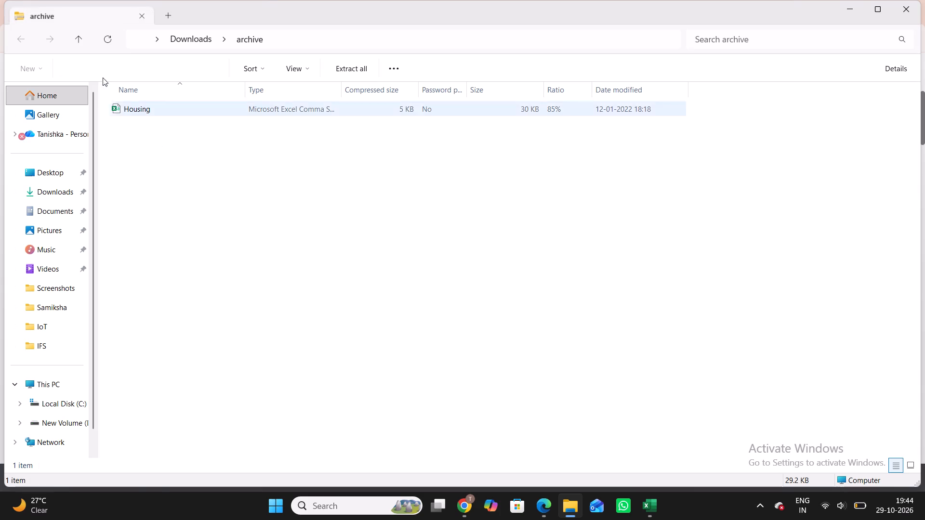
{"action": "left_click", "coordinate": [83, 46]}
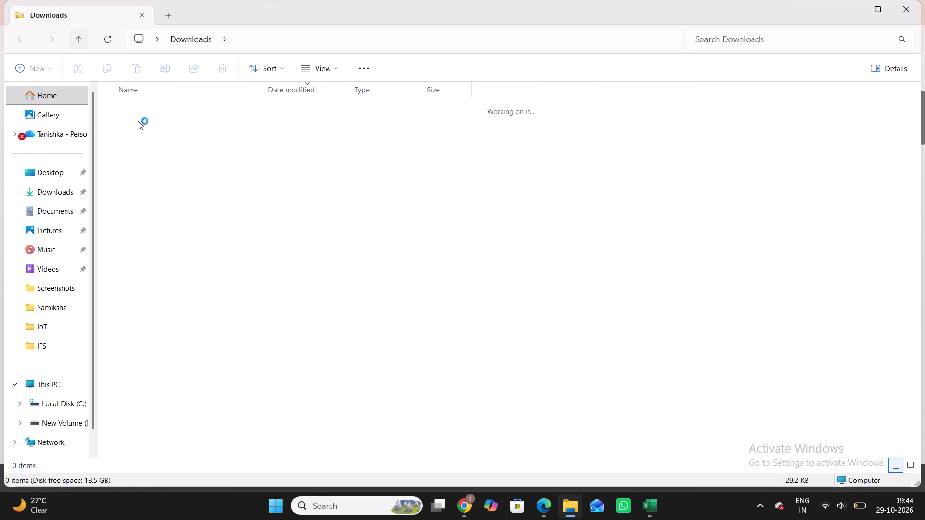
{"action": "right_click", "coordinate": [149, 125]}
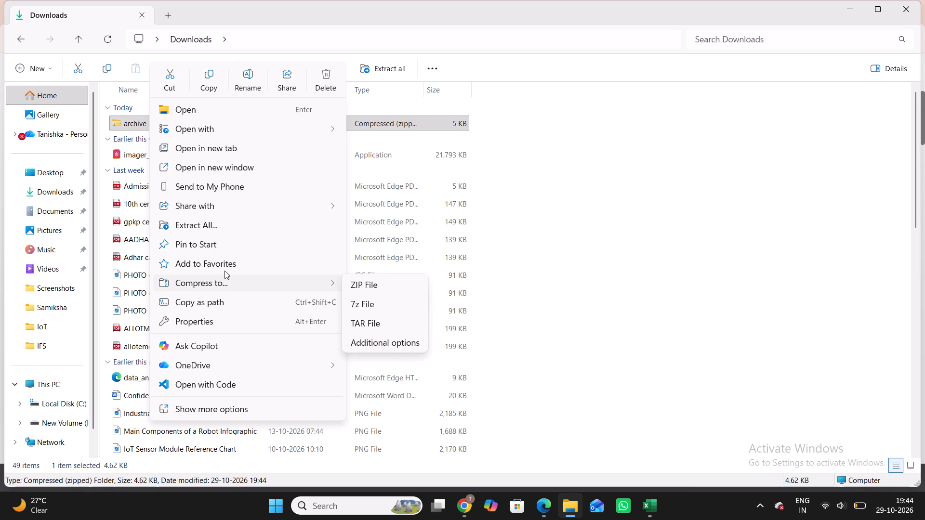
{"action": "left_click", "coordinate": [238, 221]}
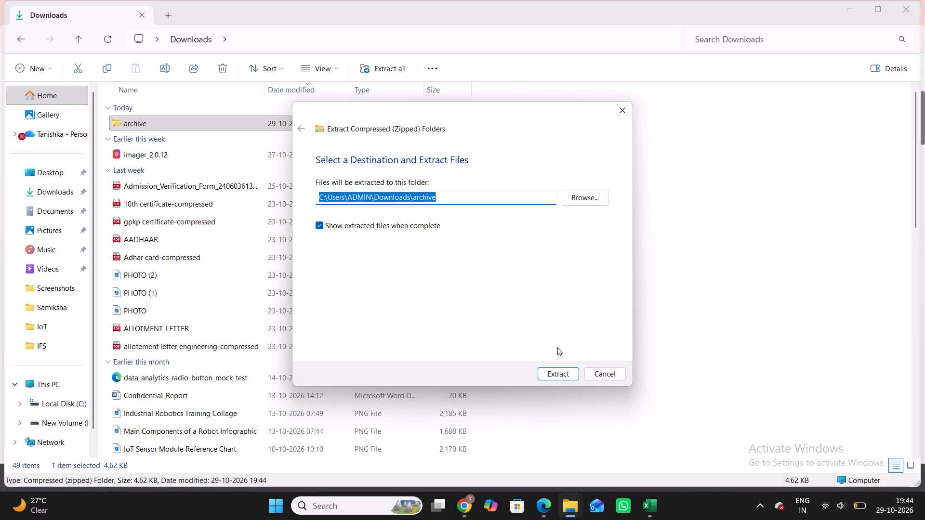
{"action": "left_click", "coordinate": [554, 371]}
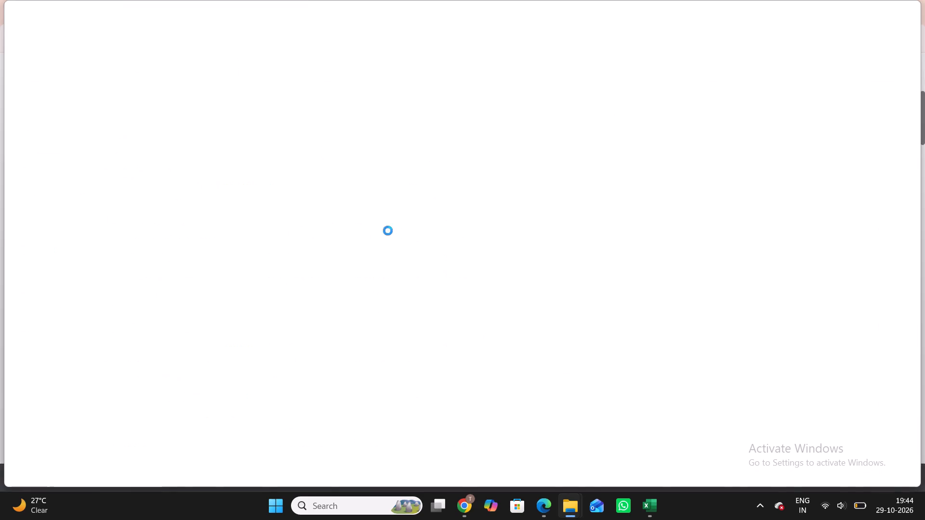
Switch to the blank Excel workbook Book2 and load the extracted Housing CSV file from Downloads > archive into it as a table.
{"action": "left_click", "coordinate": [647, 510]}
{"action": "left_click", "coordinate": [699, 451]}
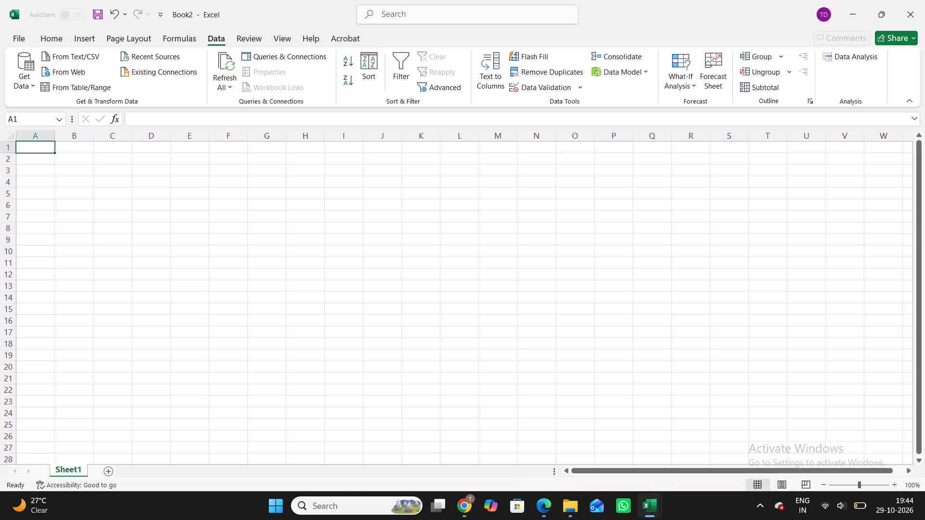
{"action": "left_click", "coordinate": [8, 30]}
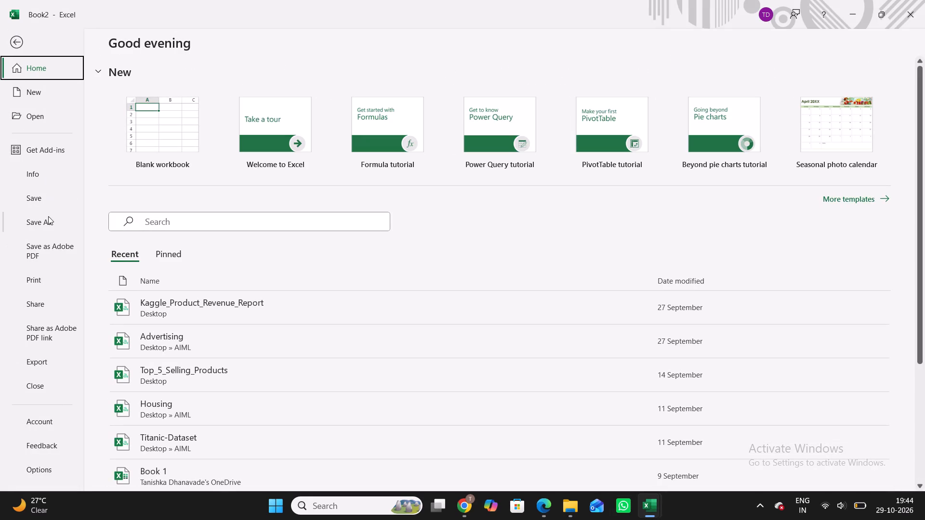
{"action": "left_click", "coordinate": [18, 45]}
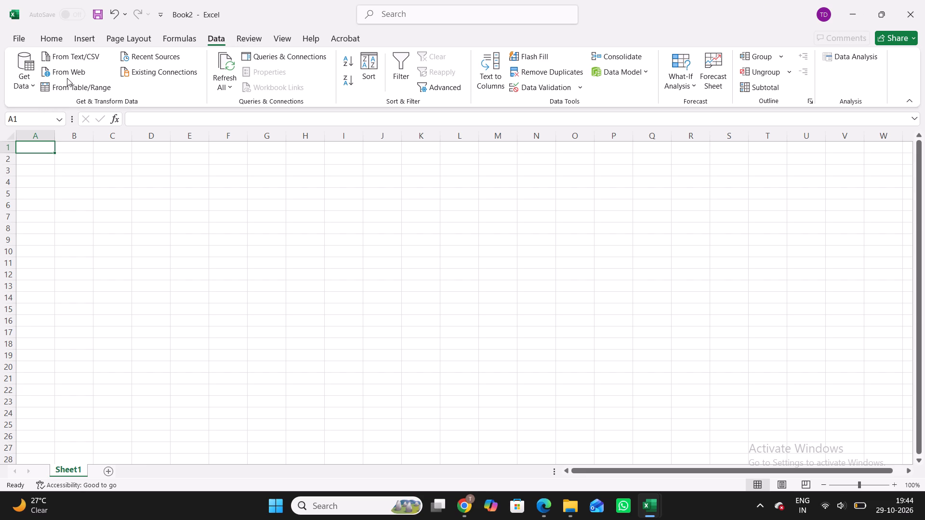
{"action": "left_click", "coordinate": [30, 90]}
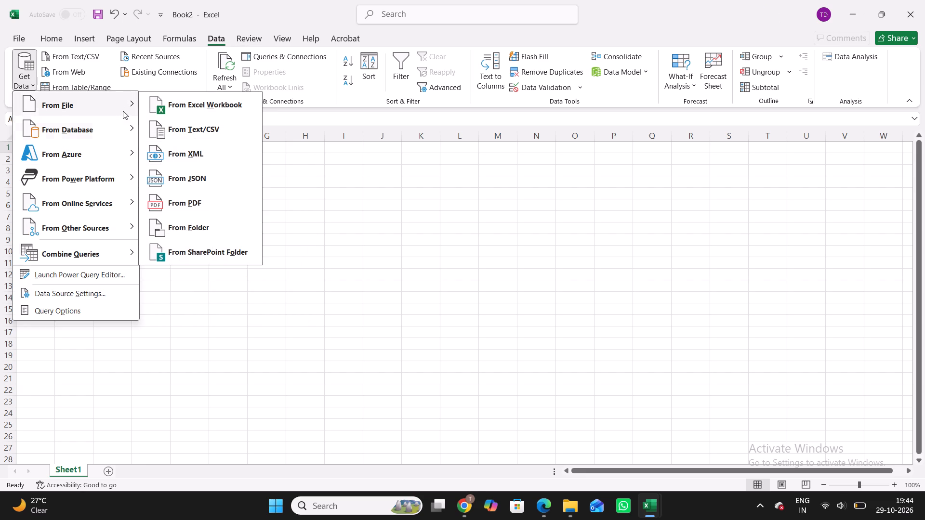
{"action": "left_click", "coordinate": [225, 130]}
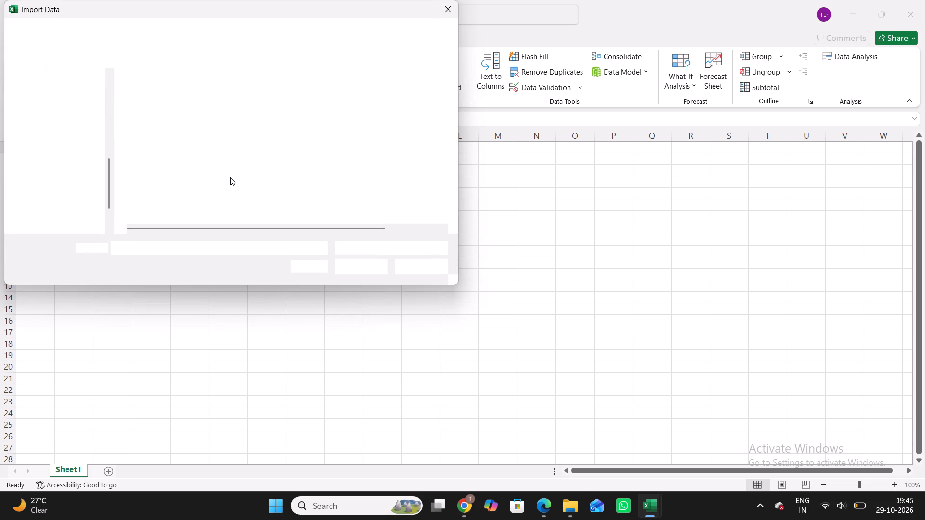
{"action": "left_click", "coordinate": [69, 136]}
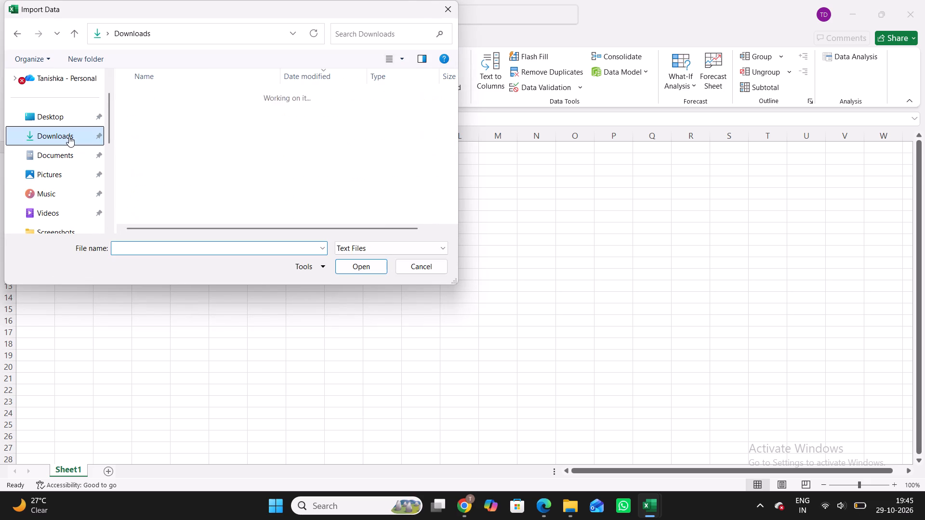
{"action": "double_click", "coordinate": [159, 110]}
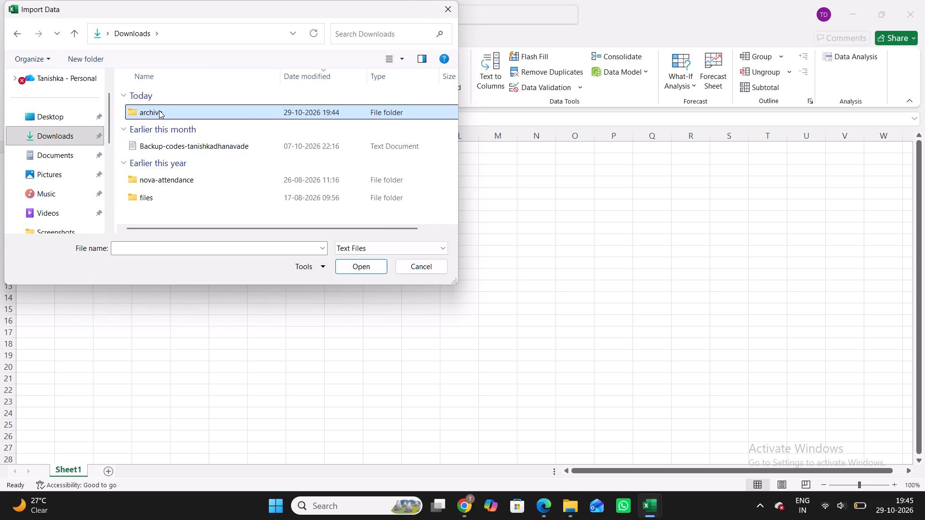
{"action": "left_click", "coordinate": [176, 111]}
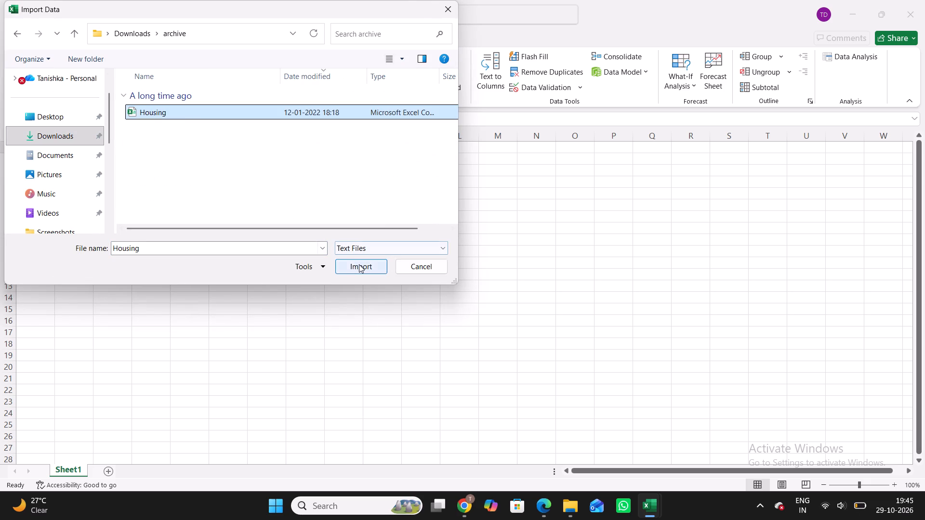
{"action": "left_click", "coordinate": [359, 264]}
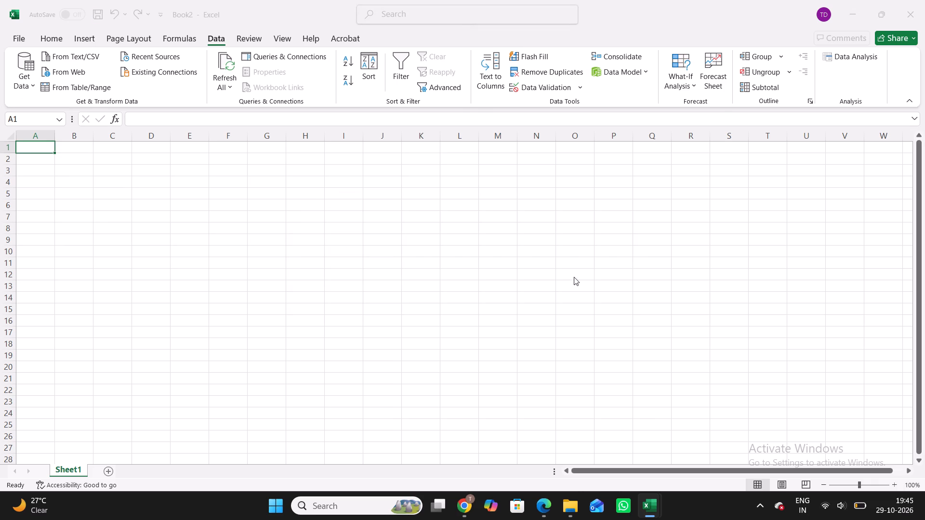
{"action": "left_click", "coordinate": [576, 417]}
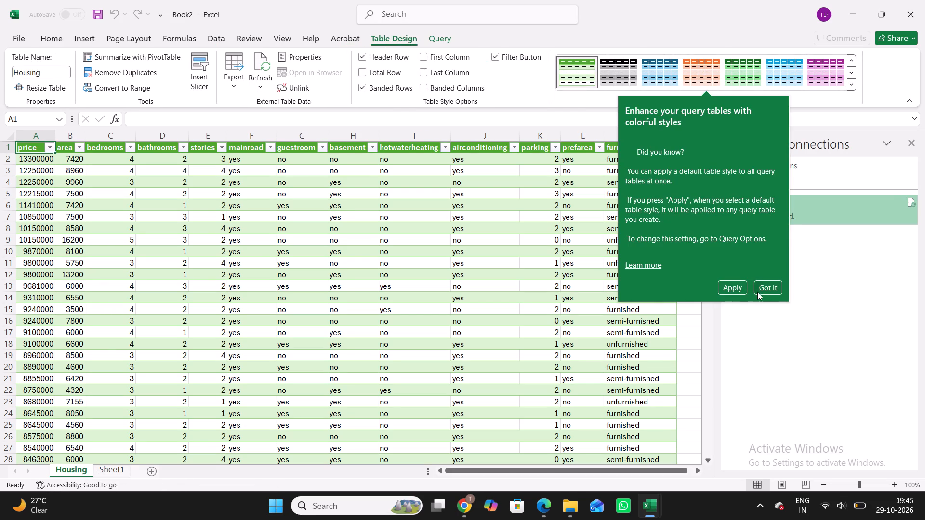
{"action": "left_click", "coordinate": [763, 291]}
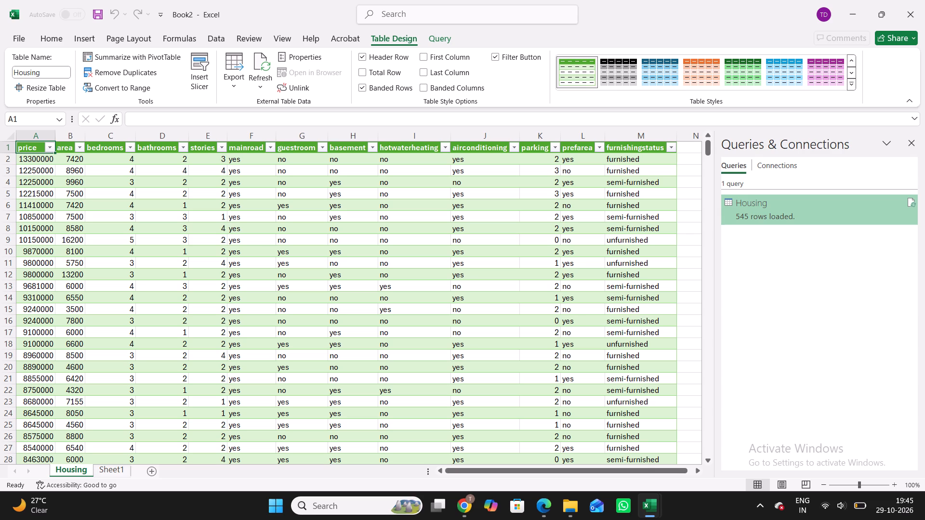
Format the housing data table with the light blue banded style from the first row of the Light table styles.
{"action": "left_click", "coordinate": [447, 304]}
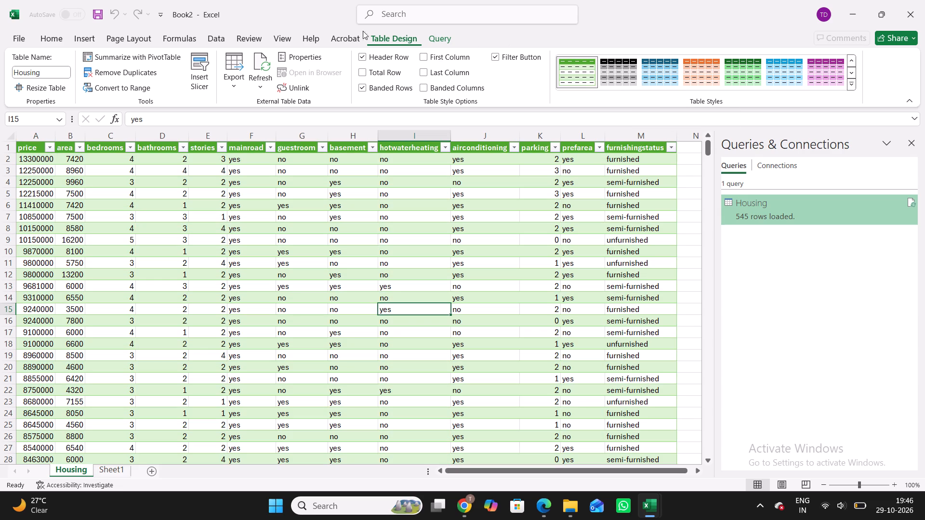
{"action": "left_click", "coordinate": [45, 45]}
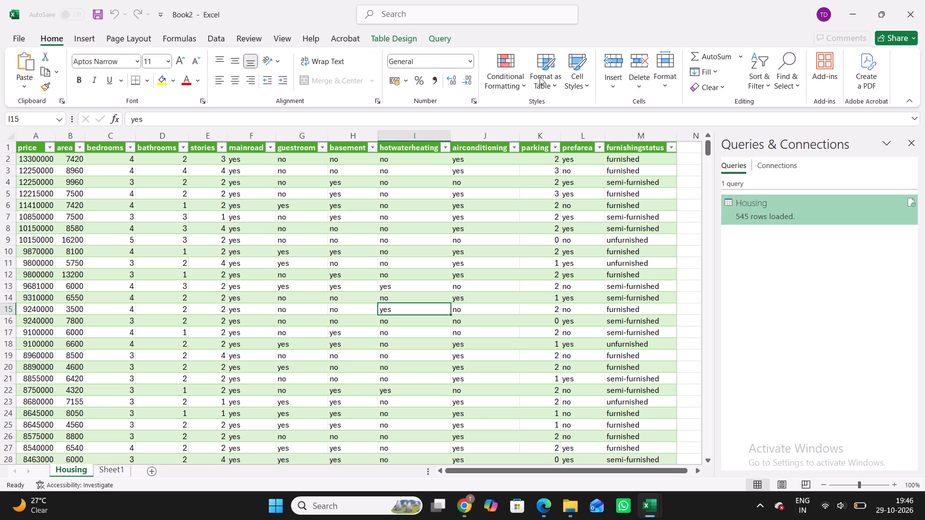
{"action": "left_click", "coordinate": [555, 85]}
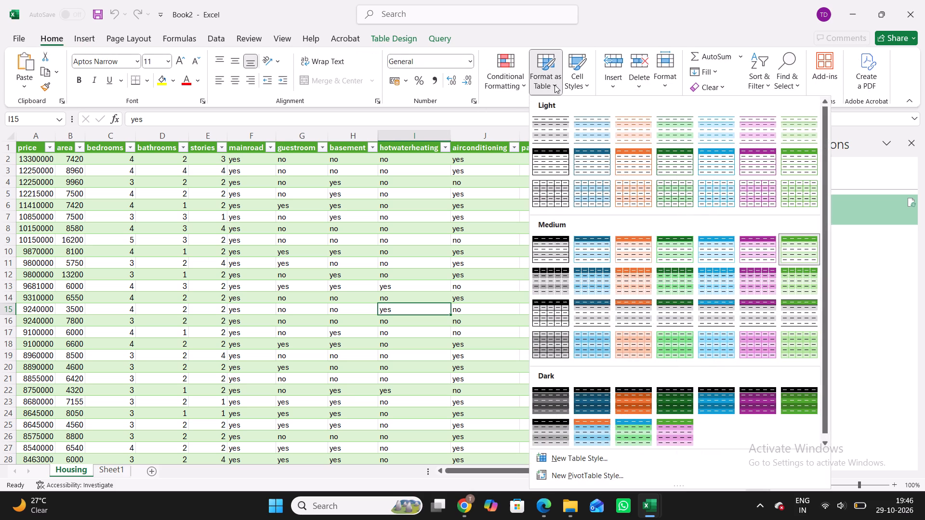
{"action": "left_click", "coordinate": [593, 140]}
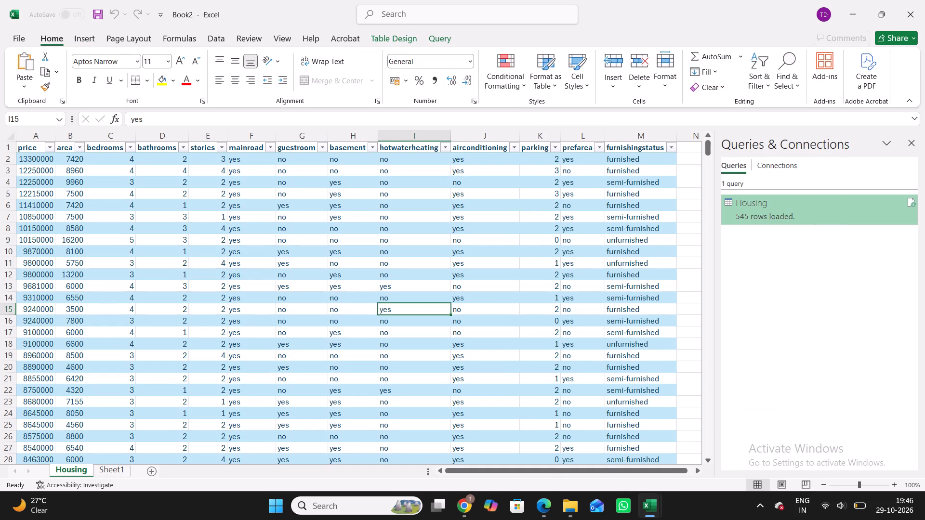
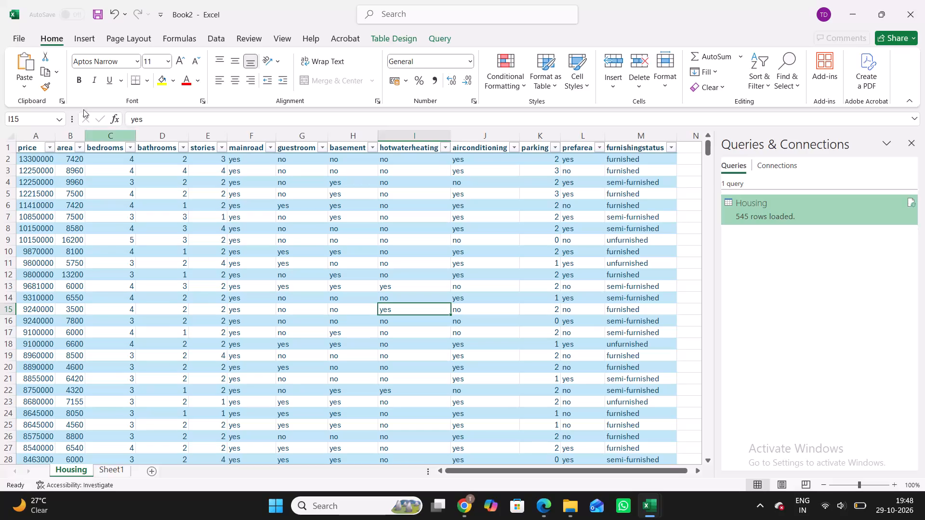
Remove duplicate rows from the housing table, checking all columns and treating the first row as headers.
{"action": "left_click", "coordinate": [216, 38]}
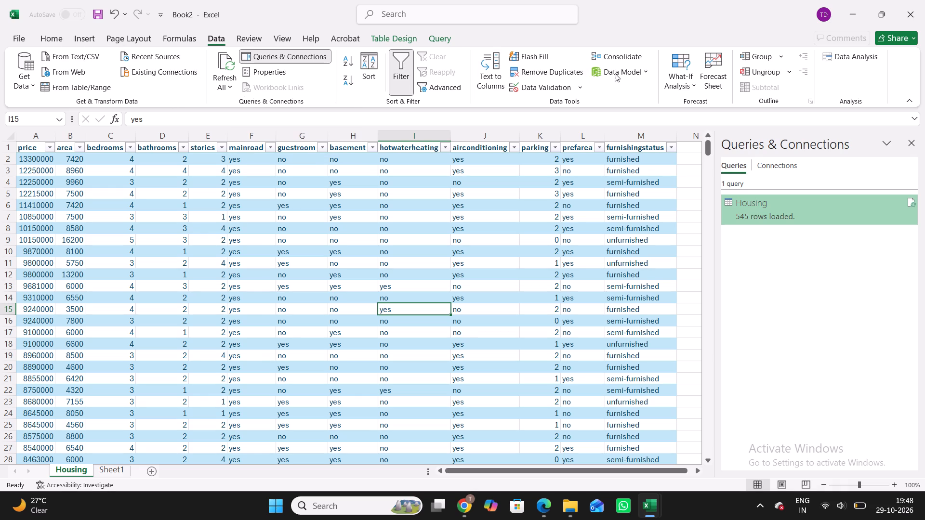
{"action": "left_click", "coordinate": [551, 72]}
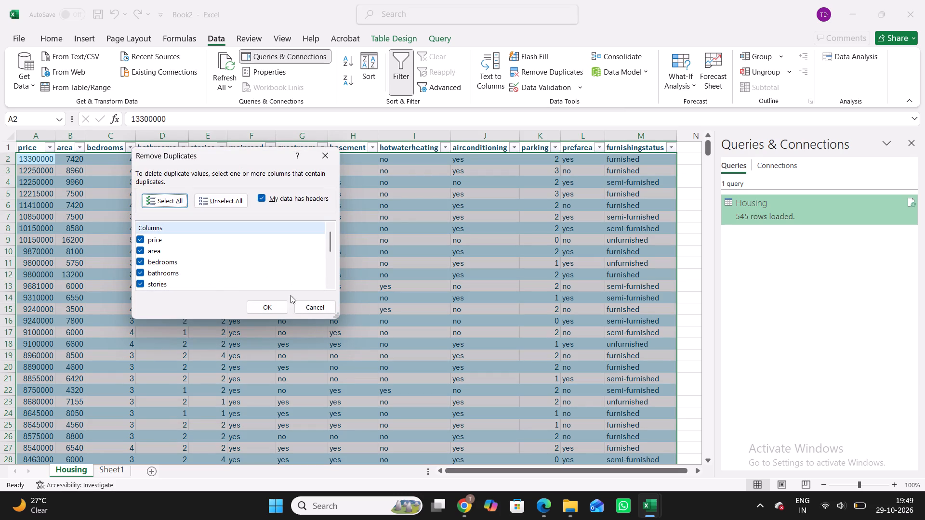
{"action": "left_click", "coordinate": [270, 306]}
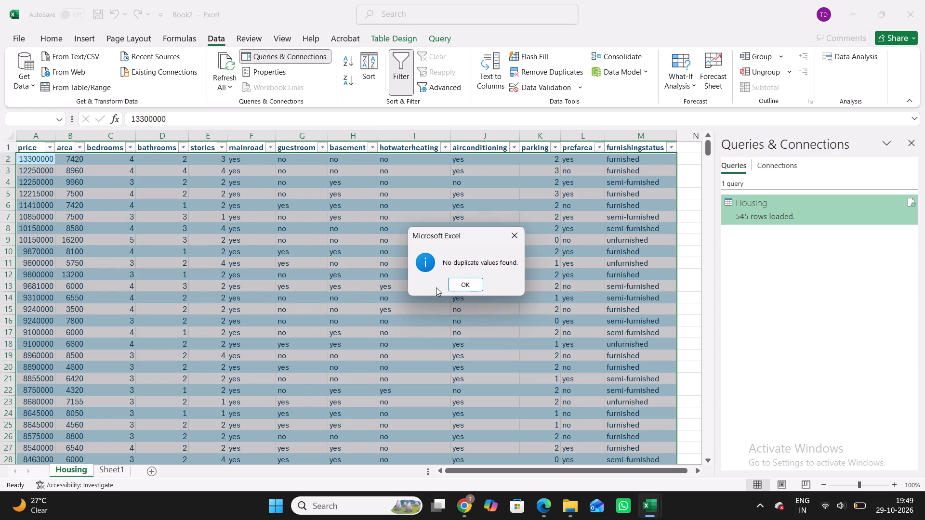
{"action": "left_click", "coordinate": [470, 283]}
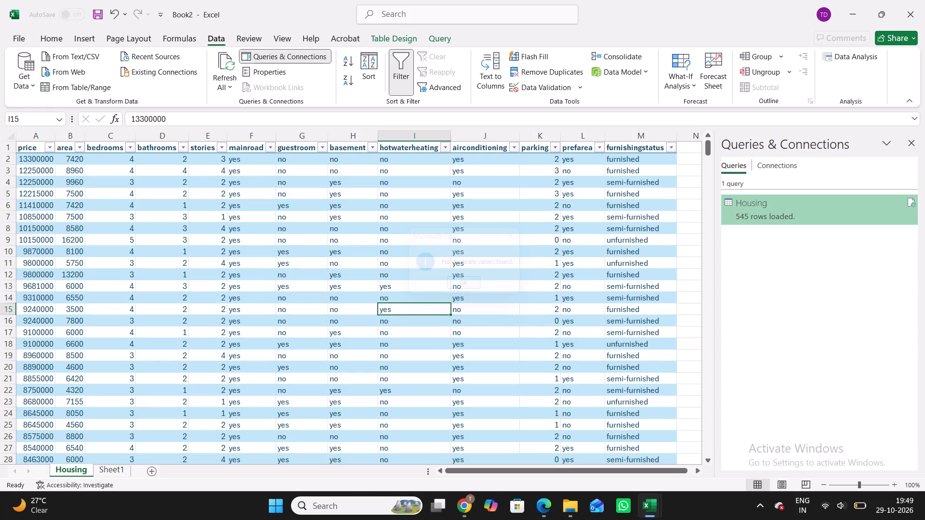
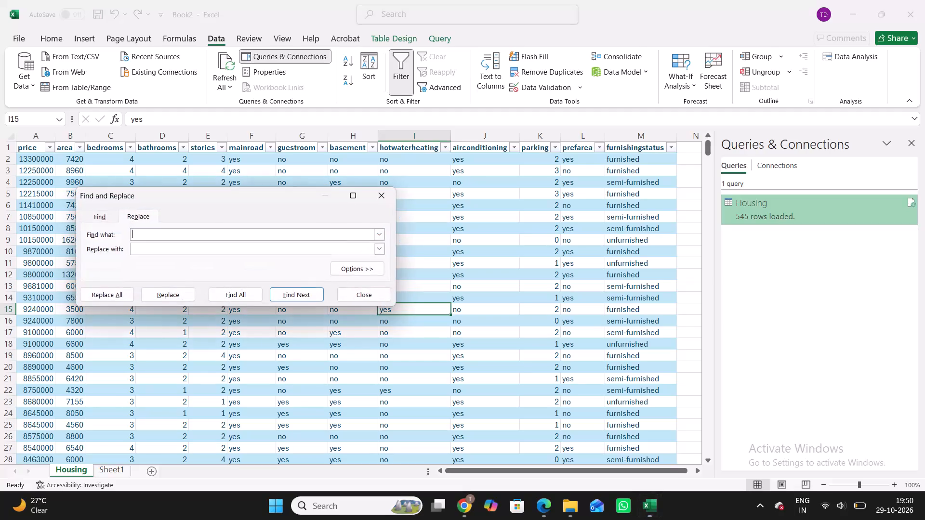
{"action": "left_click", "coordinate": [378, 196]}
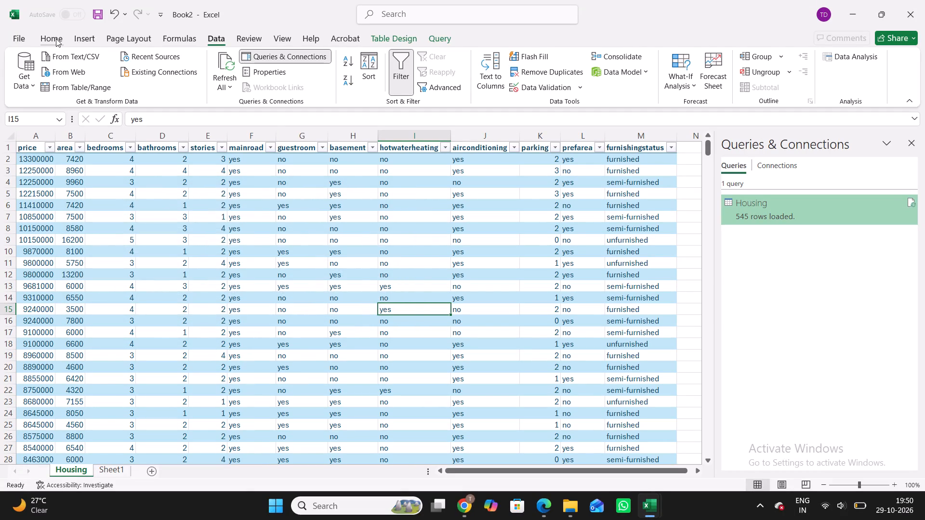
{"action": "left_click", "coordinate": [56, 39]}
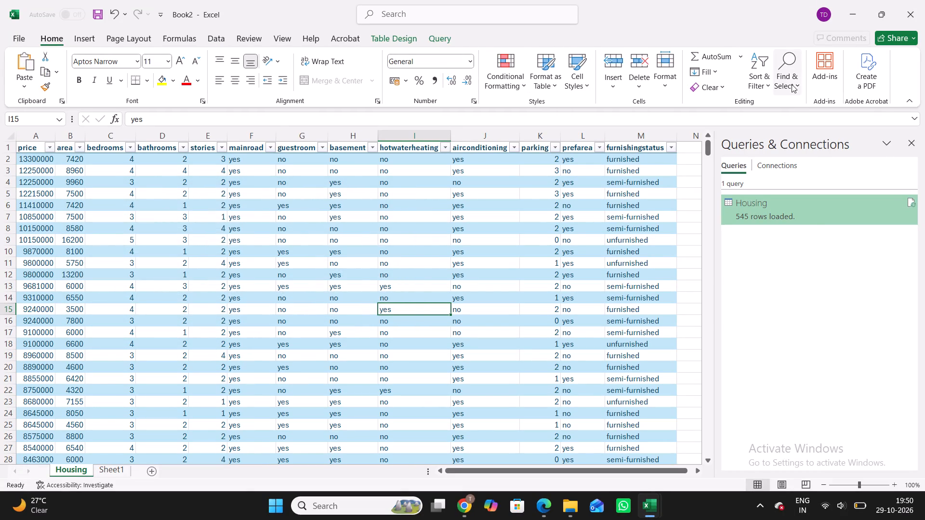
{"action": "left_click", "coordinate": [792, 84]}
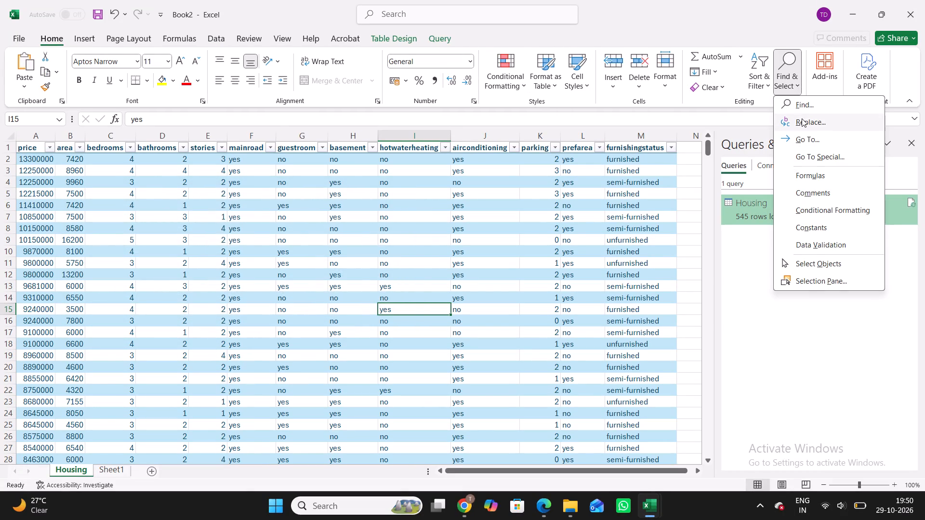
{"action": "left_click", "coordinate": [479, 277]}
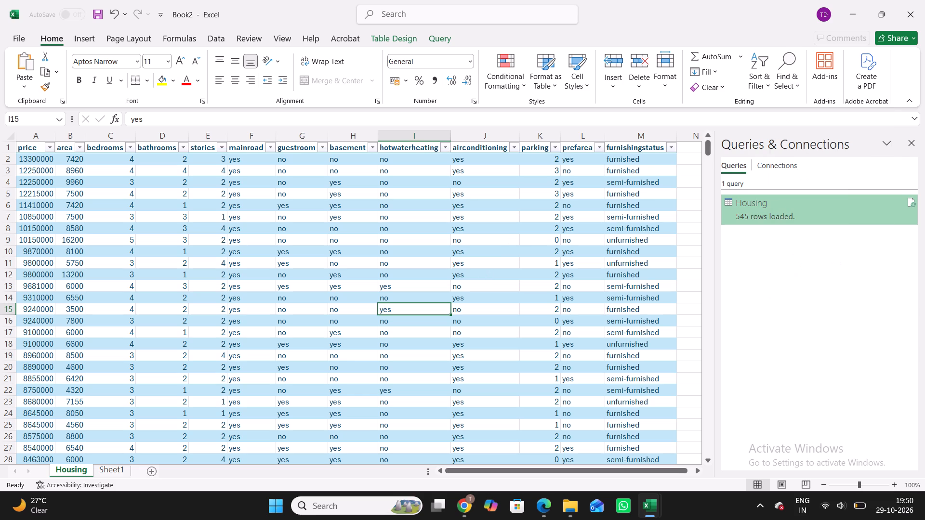
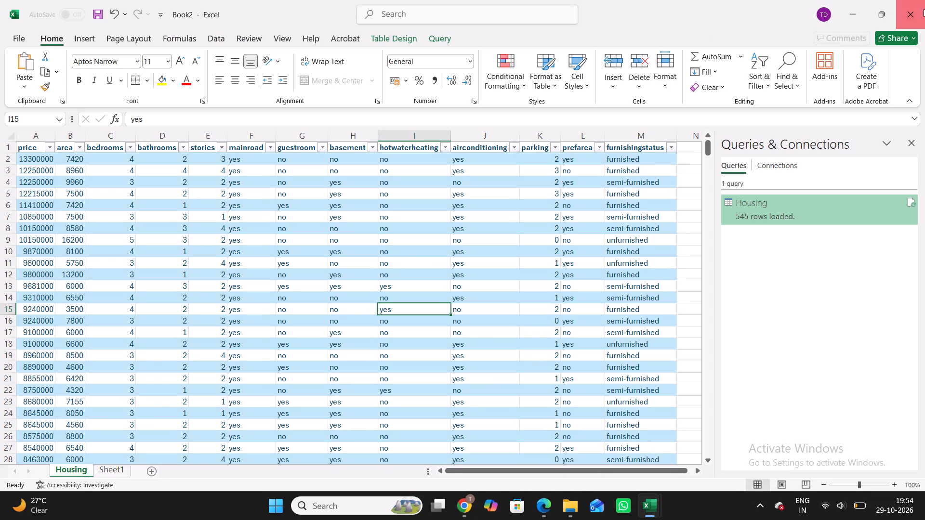
{"action": "left_click", "coordinate": [520, 317]}
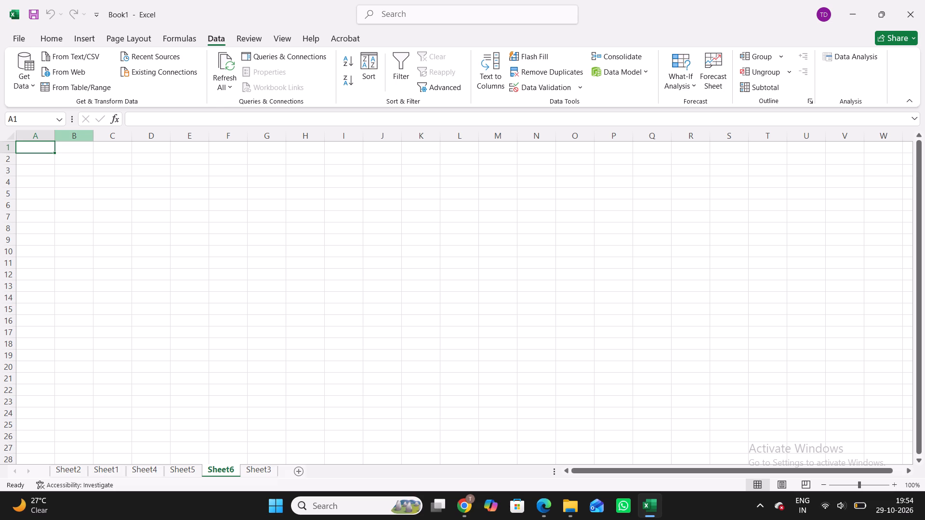
Add a new worksheet after Sheet6 in Book1 and paste the copied sales table starting at cell A1.
{"action": "left_click", "coordinate": [300, 471]}
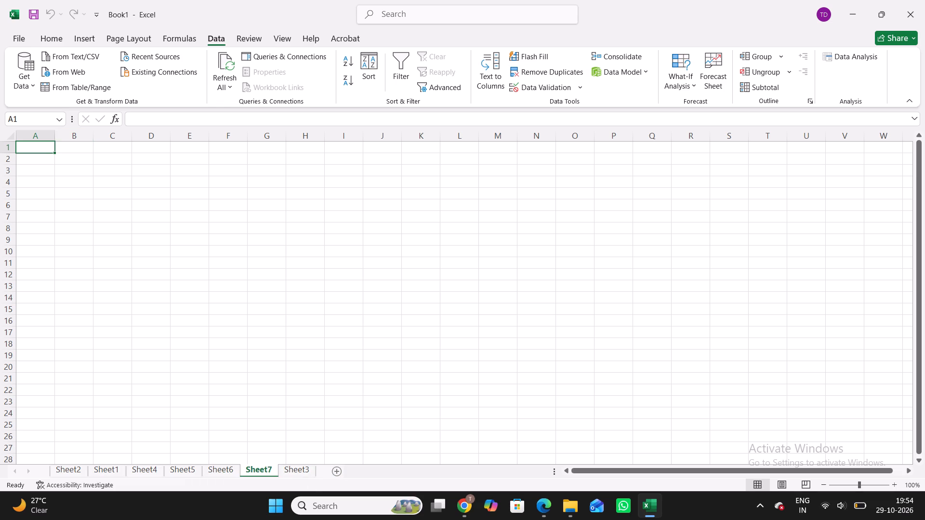
{"action": "key", "text": "ctrl+v"}
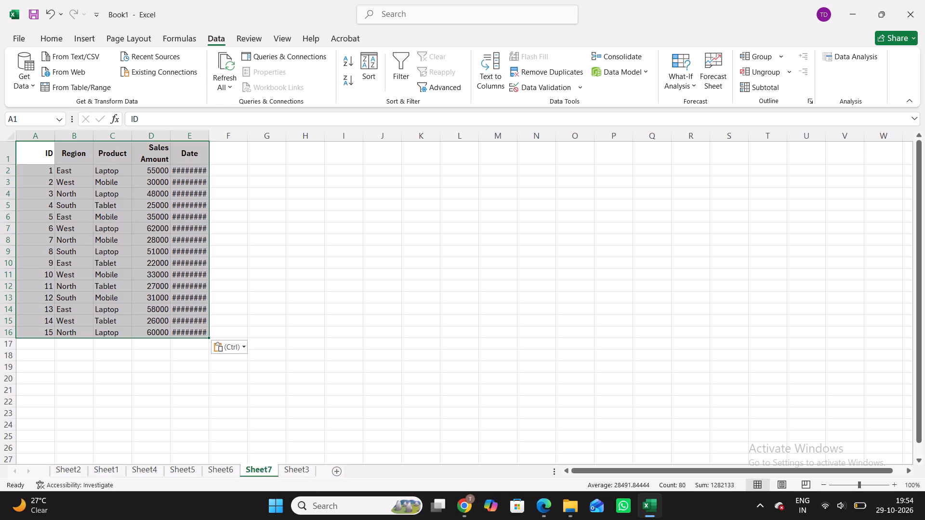
Widen the Date column E of the sales table to fit the full dates.
{"action": "left_click", "coordinate": [275, 276]}
{"action": "left_click", "coordinate": [209, 272]}
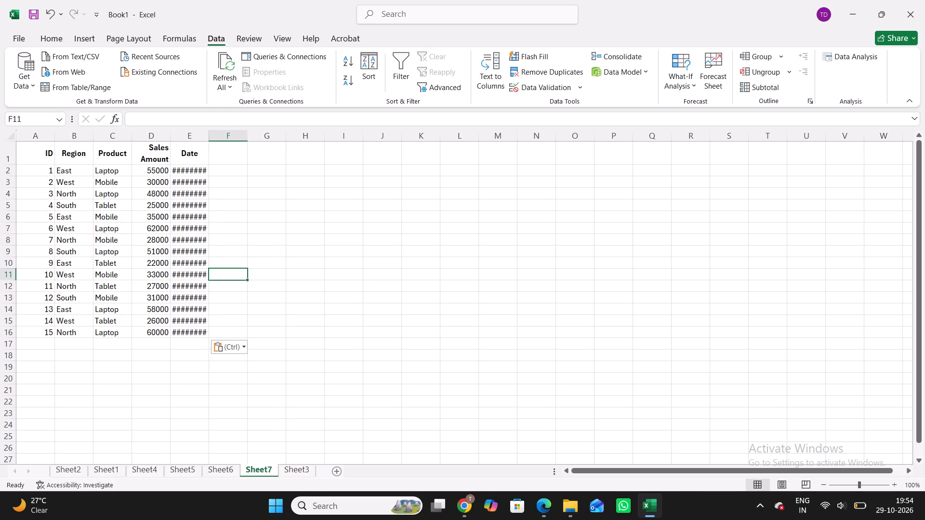
{"action": "left_click", "coordinate": [195, 138]}
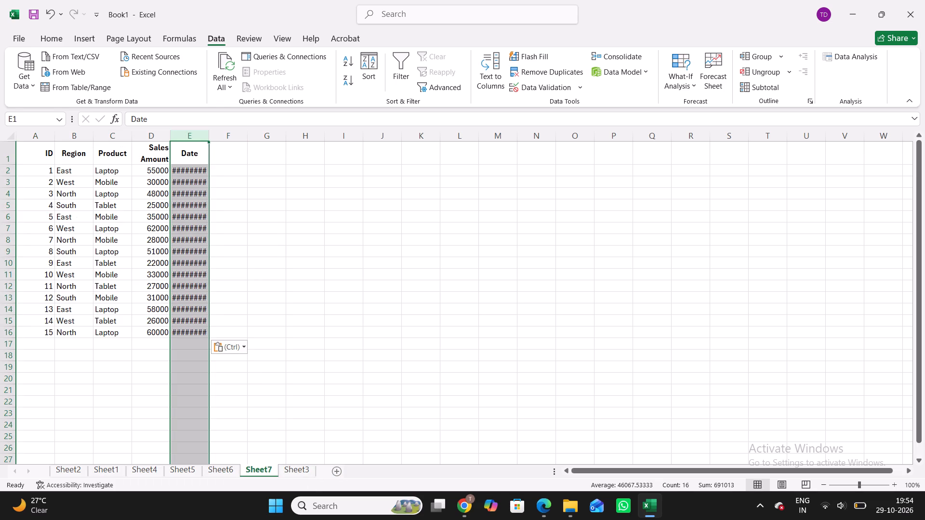
{"action": "left_click_drag", "start_coordinate": [209, 136], "coordinate": [257, 136]}
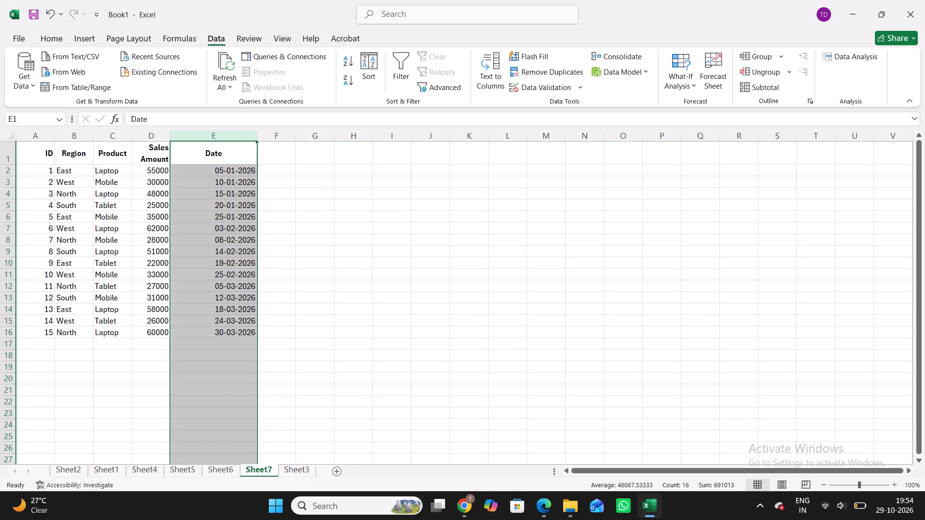
{"action": "left_click", "coordinate": [358, 160]}
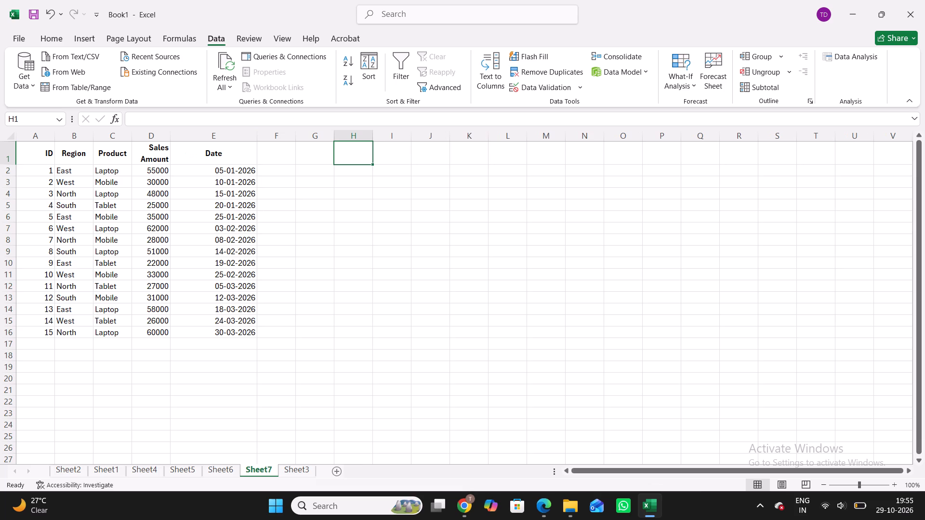
Insert a PivotChart on a new worksheet from the sales data range Sheet7!$A$1:$E$16.
{"action": "left_click", "coordinate": [166, 213]}
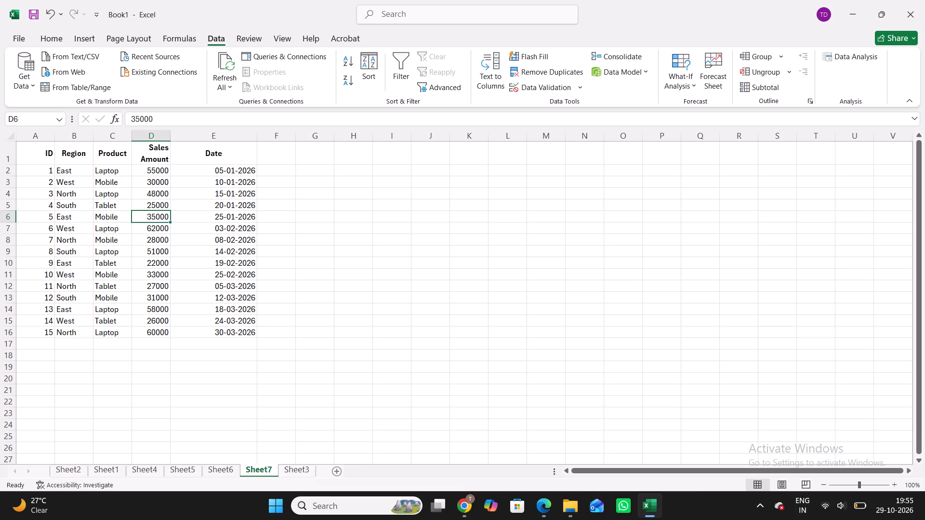
{"action": "left_click", "coordinate": [76, 41]}
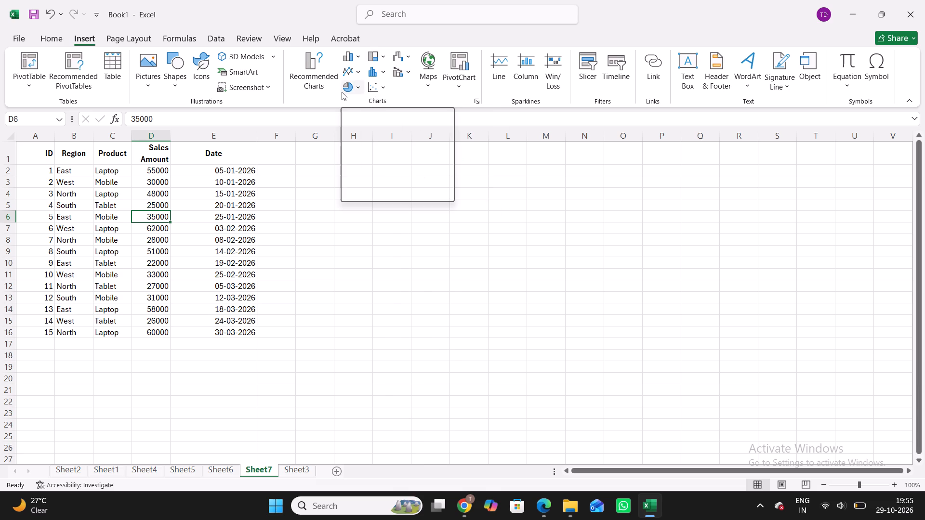
{"action": "left_click", "coordinate": [357, 51]}
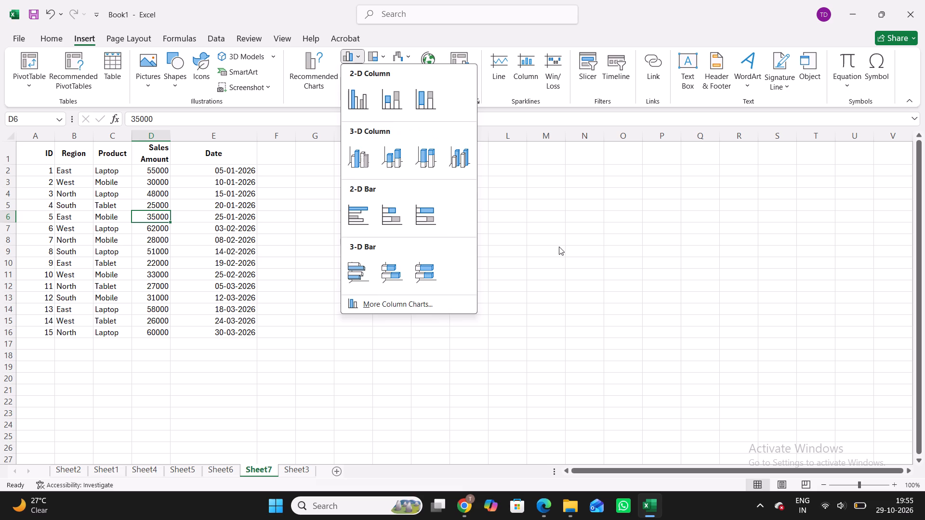
{"action": "left_click", "coordinate": [621, 261]}
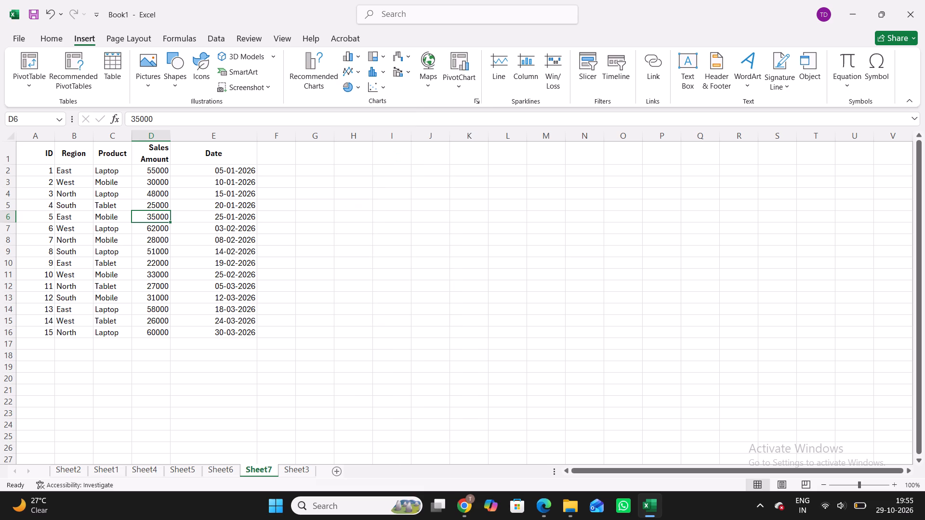
{"action": "left_click", "coordinate": [460, 84]}
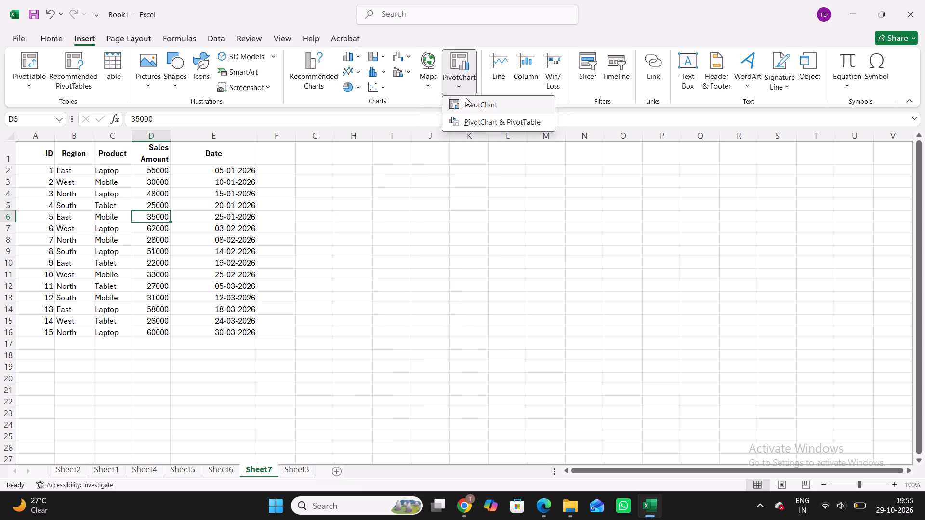
{"action": "left_click", "coordinate": [469, 104]}
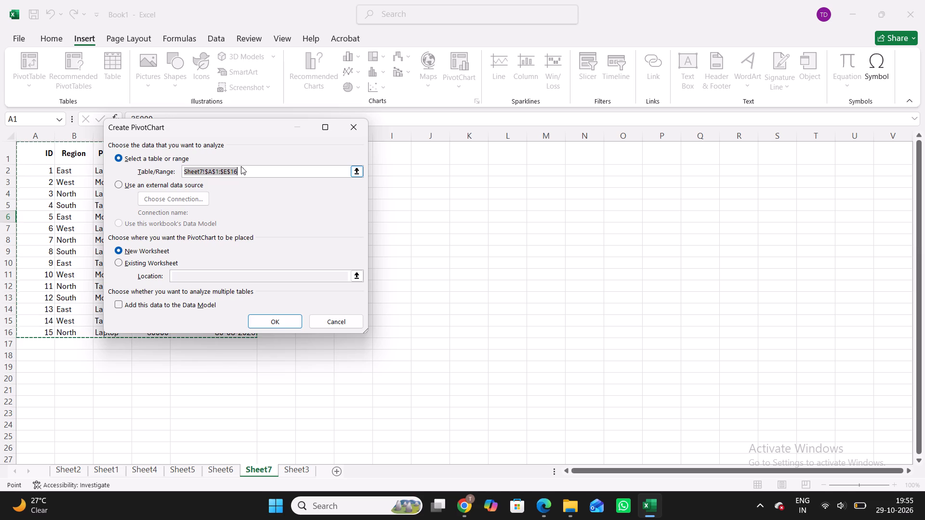
{"action": "left_click", "coordinate": [263, 319]}
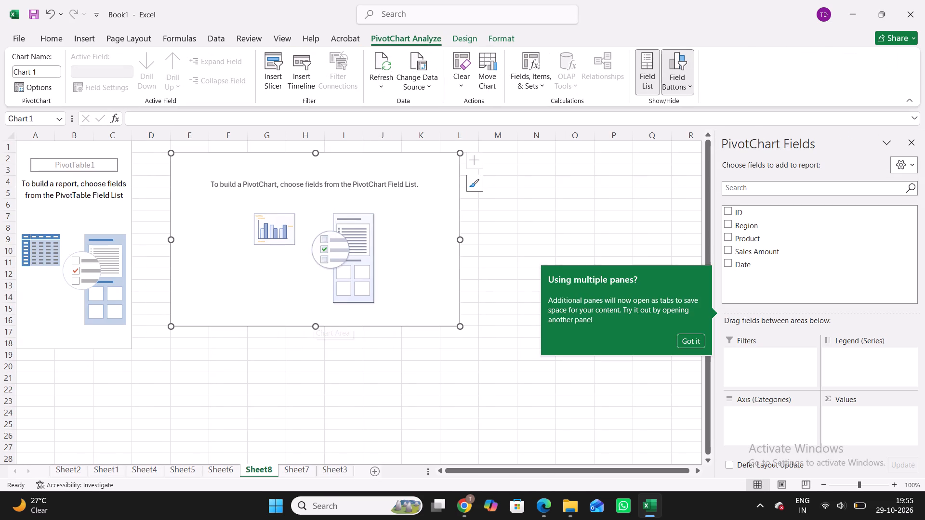
{"action": "left_click", "coordinate": [679, 341]}
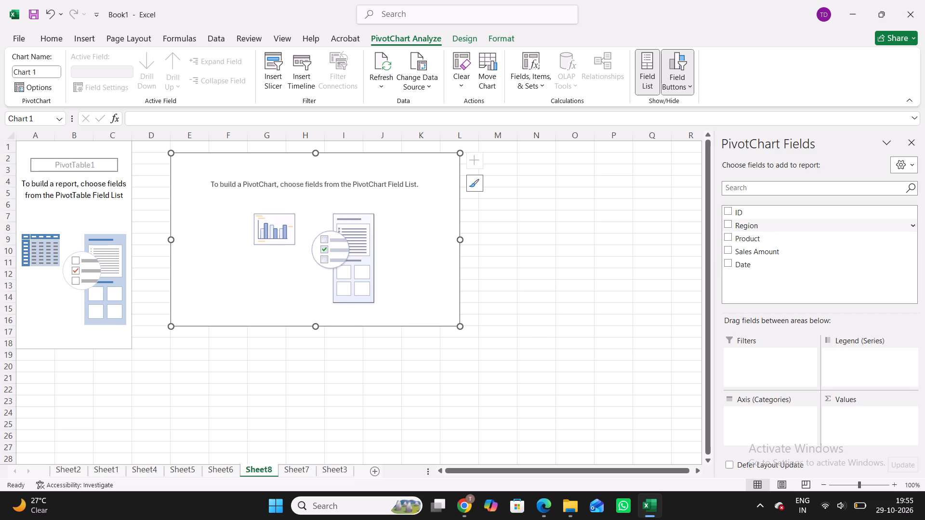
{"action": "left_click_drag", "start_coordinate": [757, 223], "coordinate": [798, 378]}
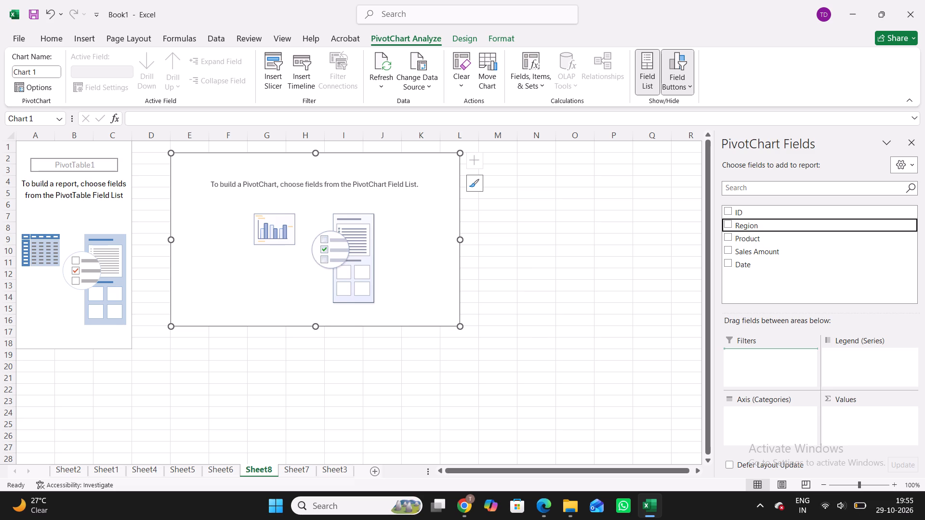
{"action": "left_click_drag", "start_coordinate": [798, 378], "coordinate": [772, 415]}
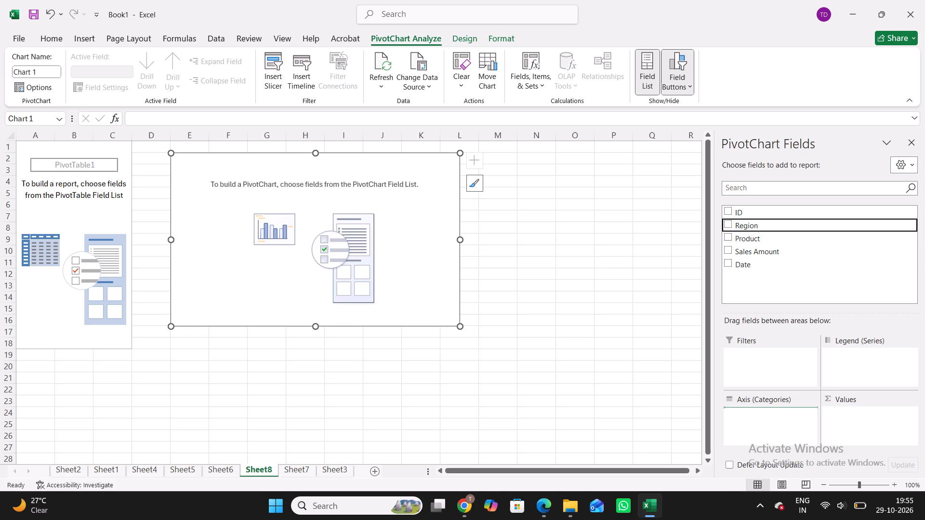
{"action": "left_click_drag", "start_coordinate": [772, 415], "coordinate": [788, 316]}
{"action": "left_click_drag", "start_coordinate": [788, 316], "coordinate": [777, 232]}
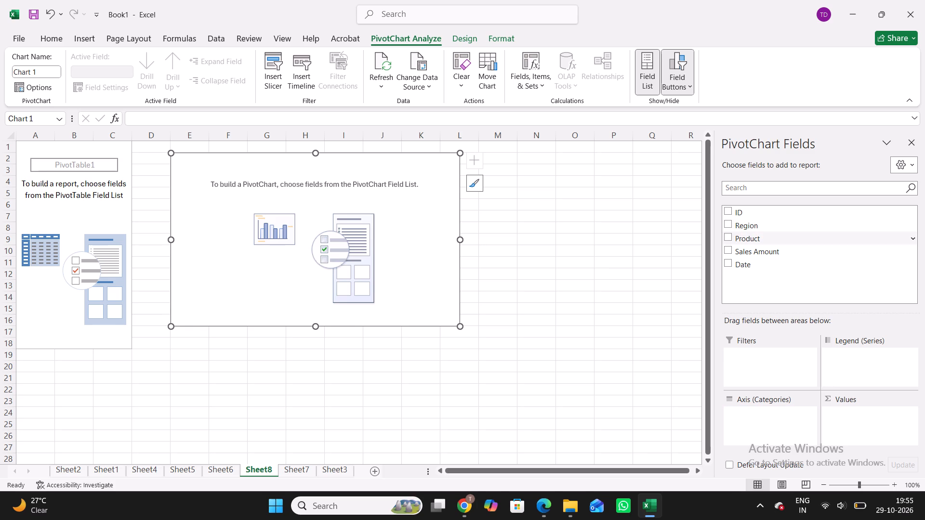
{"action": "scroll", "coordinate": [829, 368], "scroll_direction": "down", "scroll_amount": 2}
Build the PivotChart with Region as the legend series, Sales Amount as summed values and Product as the axis category.
{"action": "left_click_drag", "start_coordinate": [753, 226], "coordinate": [856, 357]}
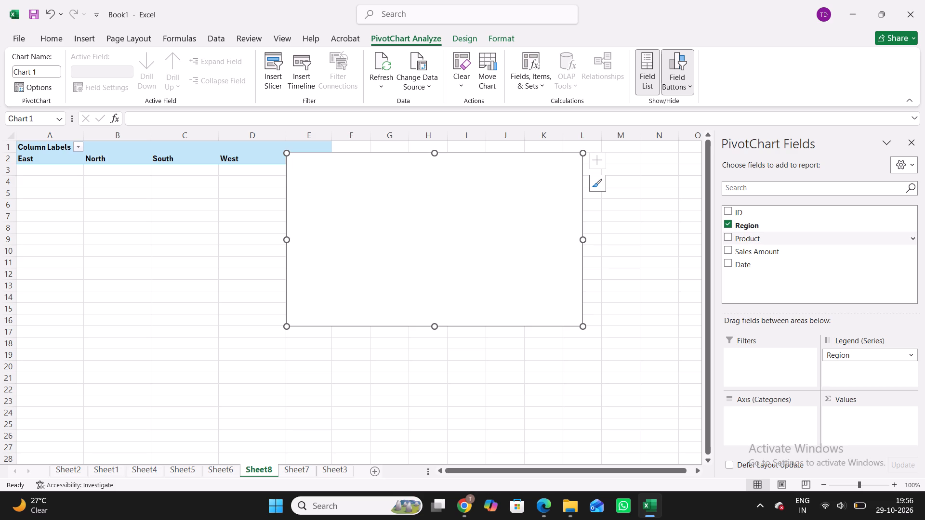
{"action": "left_click_drag", "start_coordinate": [755, 251], "coordinate": [761, 317]}
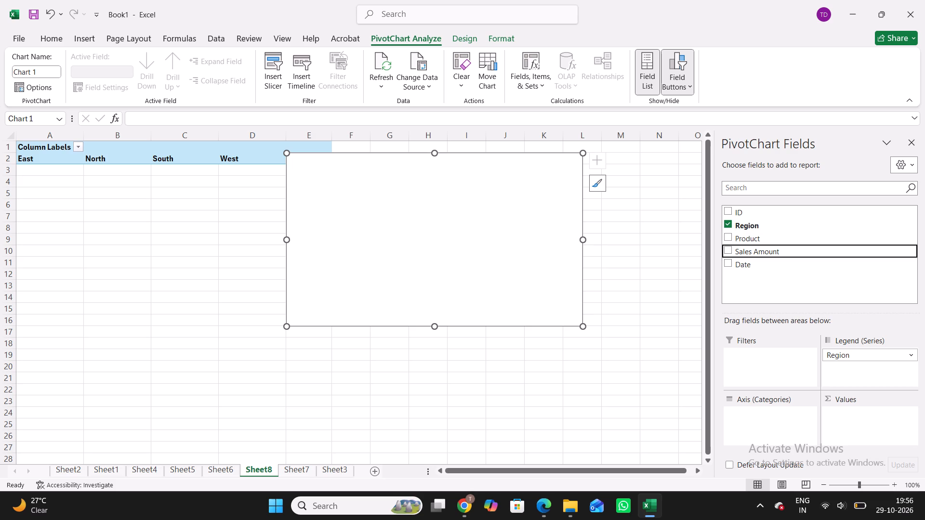
{"action": "left_click_drag", "start_coordinate": [761, 317], "coordinate": [850, 412]}
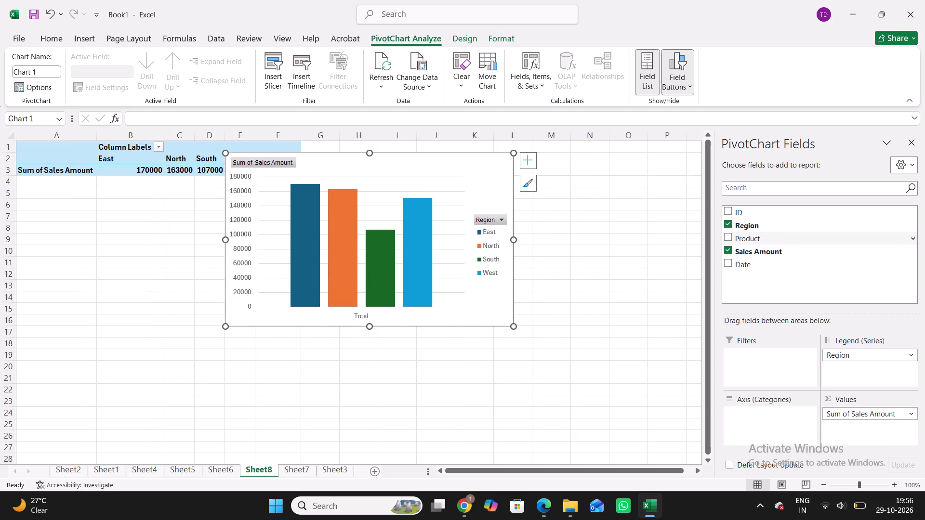
{"action": "left_click_drag", "start_coordinate": [765, 239], "coordinate": [750, 428]}
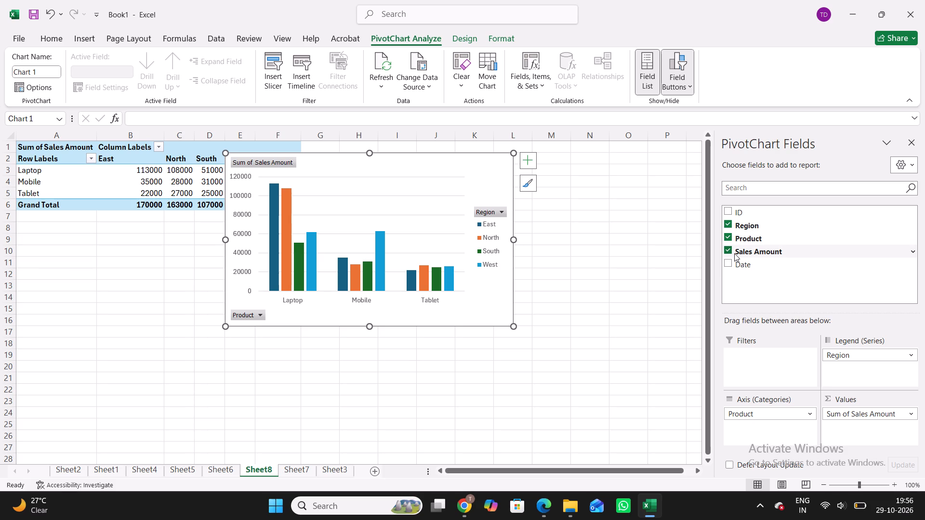
Swap the chart fields so that Region is the axis category and Product is the legend series.
{"action": "left_click_drag", "start_coordinate": [866, 356], "coordinate": [767, 426]}
{"action": "left_click_drag", "start_coordinate": [767, 415], "coordinate": [846, 372]}
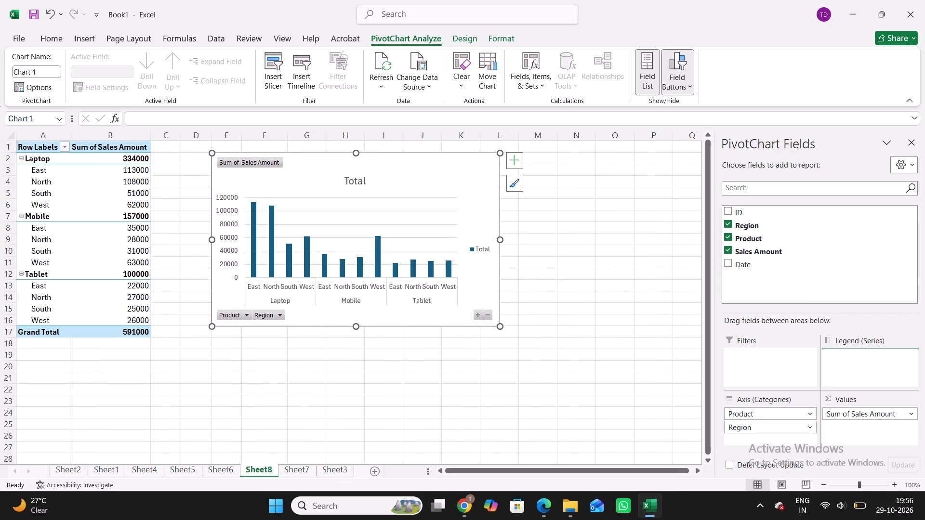
{"action": "left_click_drag", "start_coordinate": [846, 372], "coordinate": [846, 372]}
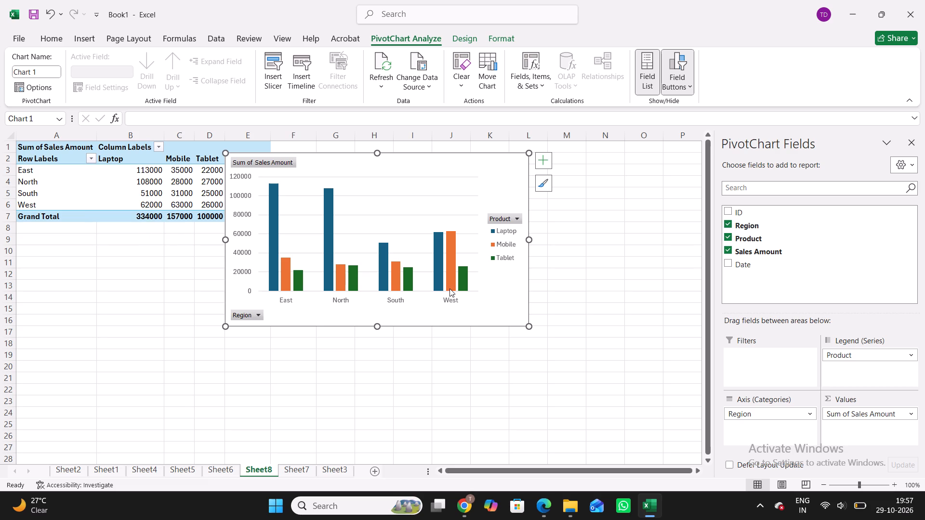
Move the Product field from the legend series to the report filters.
{"action": "left_click", "coordinate": [914, 355]}
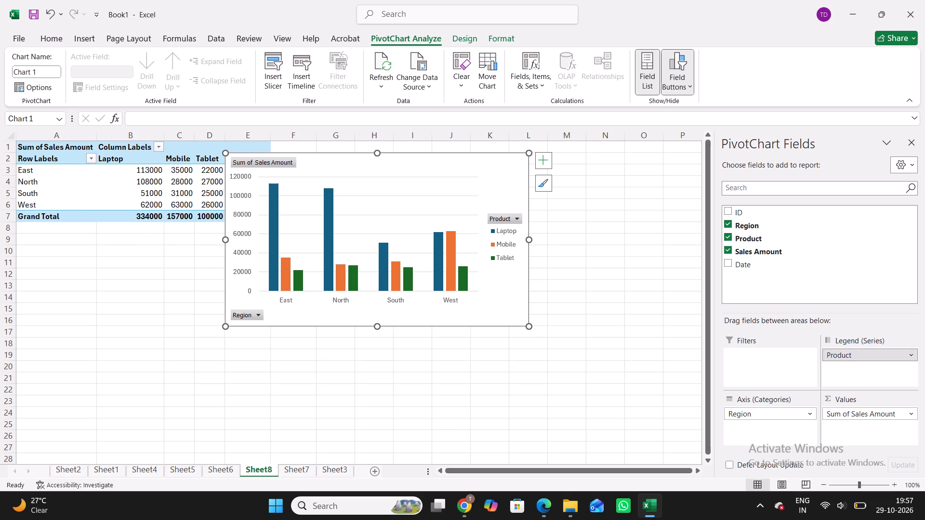
{"action": "left_click", "coordinate": [870, 379]}
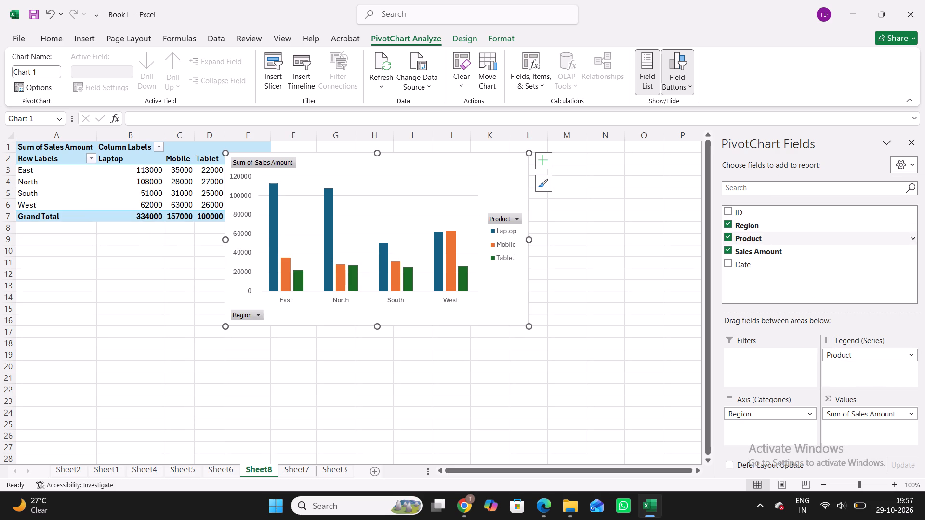
{"action": "left_click_drag", "start_coordinate": [761, 240], "coordinate": [760, 364]}
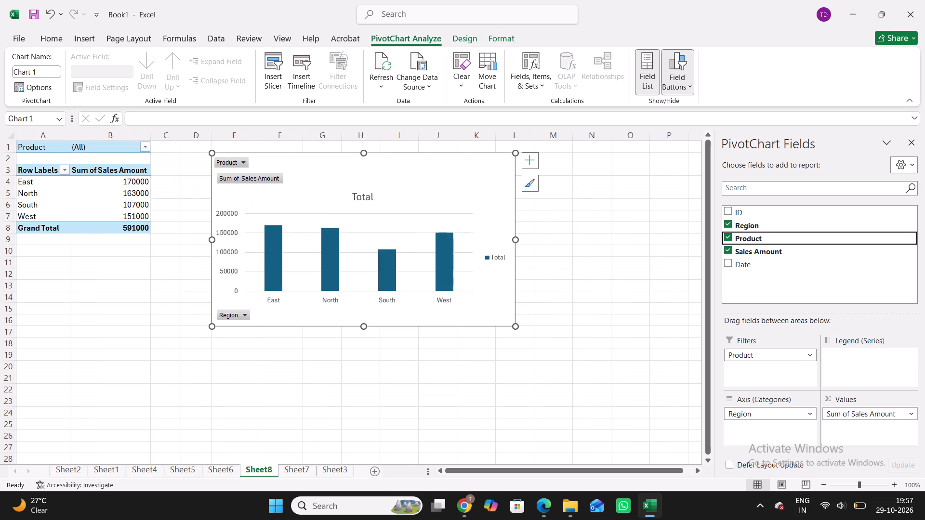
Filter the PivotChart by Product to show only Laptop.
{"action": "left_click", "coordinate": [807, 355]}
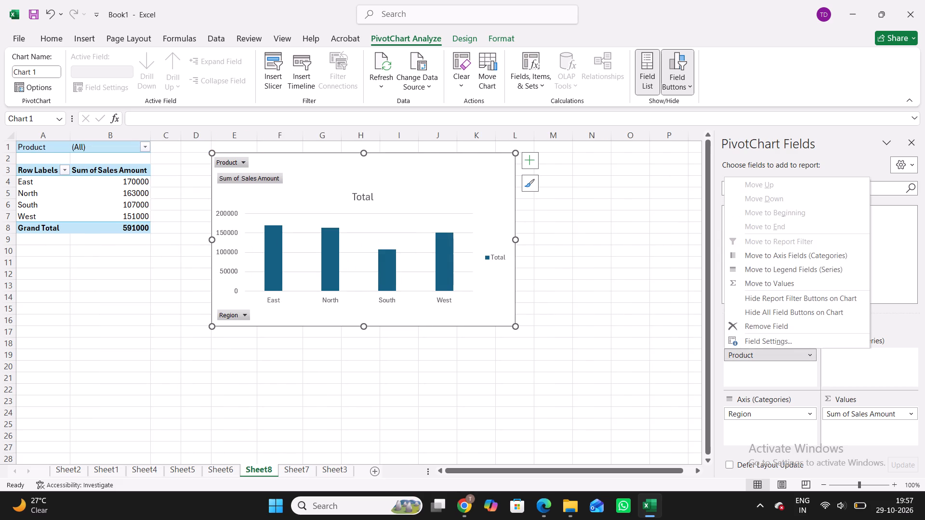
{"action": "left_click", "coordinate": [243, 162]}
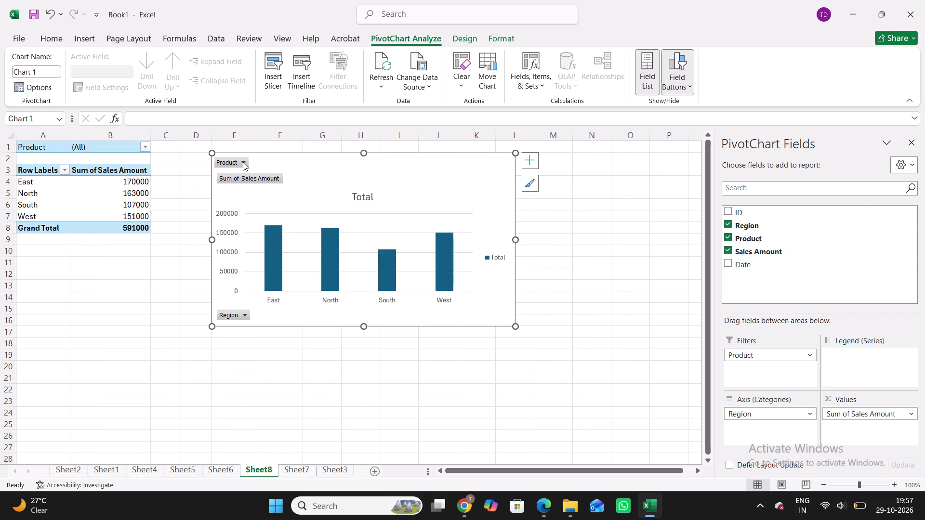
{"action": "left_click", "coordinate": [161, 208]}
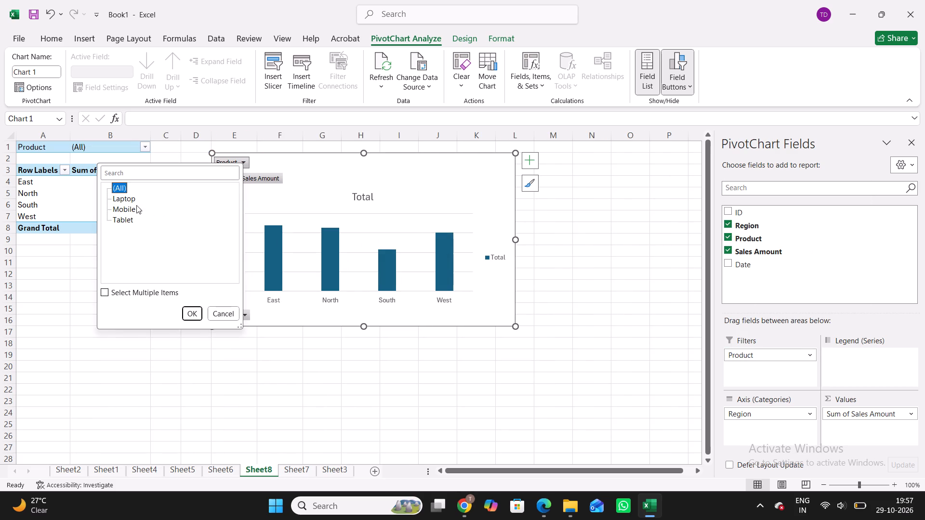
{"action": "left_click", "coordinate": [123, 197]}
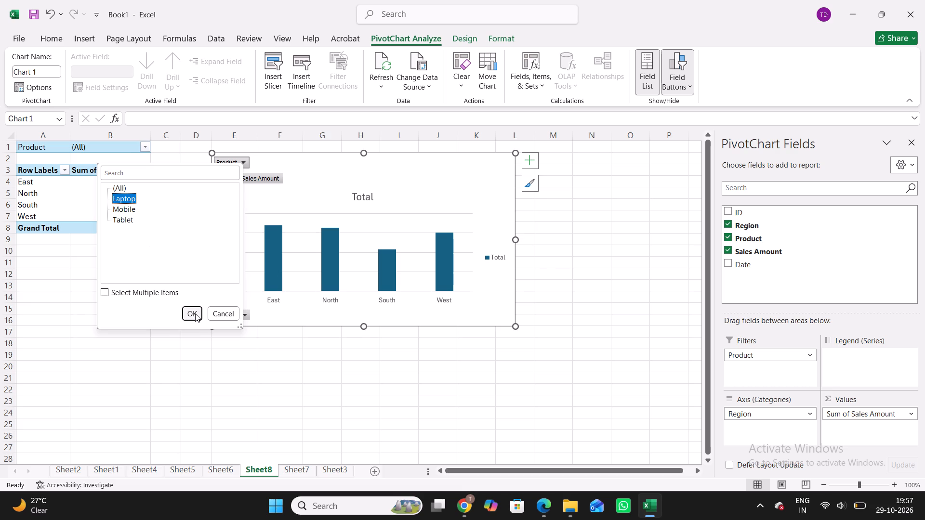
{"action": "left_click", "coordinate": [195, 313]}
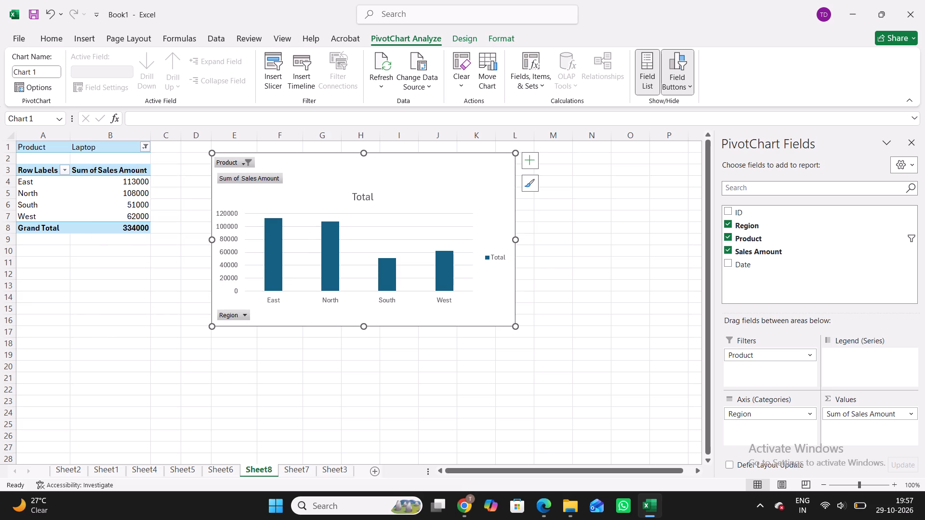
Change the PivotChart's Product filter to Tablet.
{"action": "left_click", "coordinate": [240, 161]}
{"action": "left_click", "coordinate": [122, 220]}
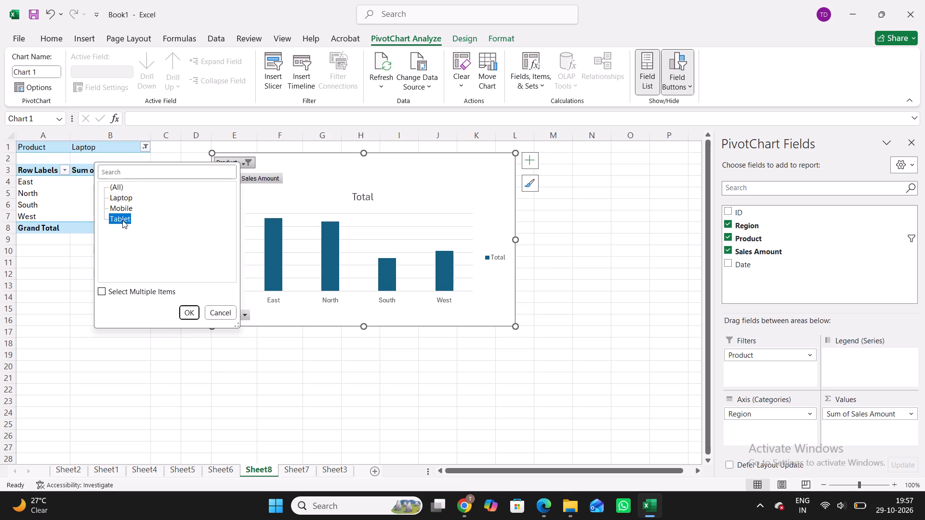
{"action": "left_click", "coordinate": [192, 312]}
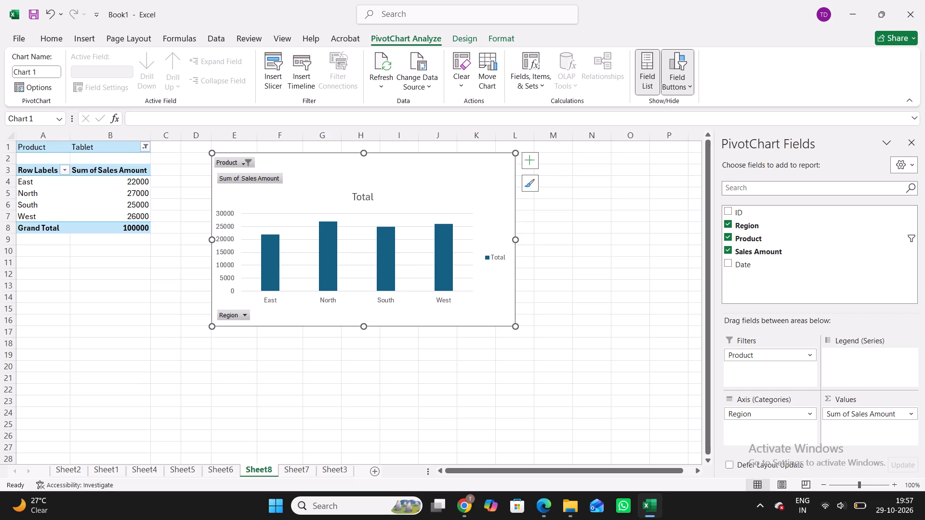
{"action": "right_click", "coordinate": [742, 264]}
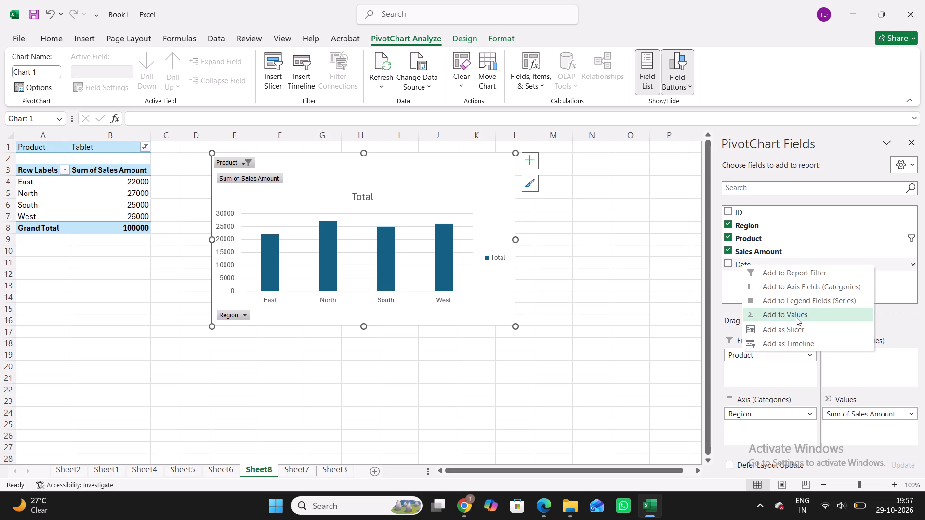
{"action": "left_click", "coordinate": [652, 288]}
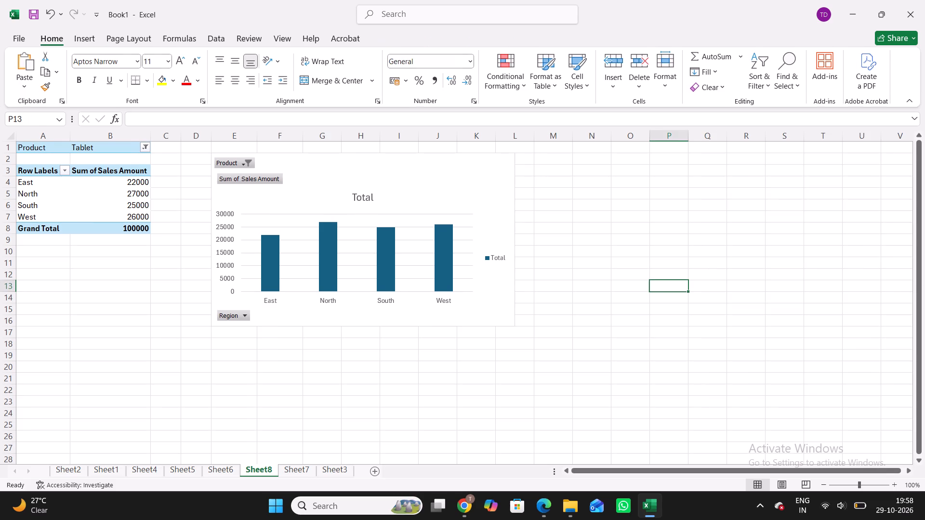
Insert slicers for the Region and Product fields of the PivotChart.
{"action": "left_click", "coordinate": [471, 182]}
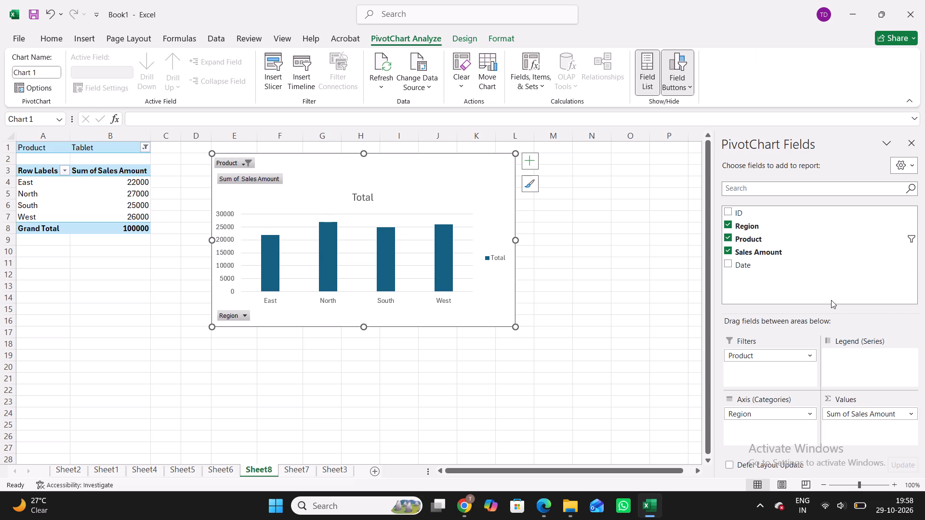
{"action": "left_click", "coordinate": [421, 38]}
{"action": "left_click", "coordinate": [271, 79]}
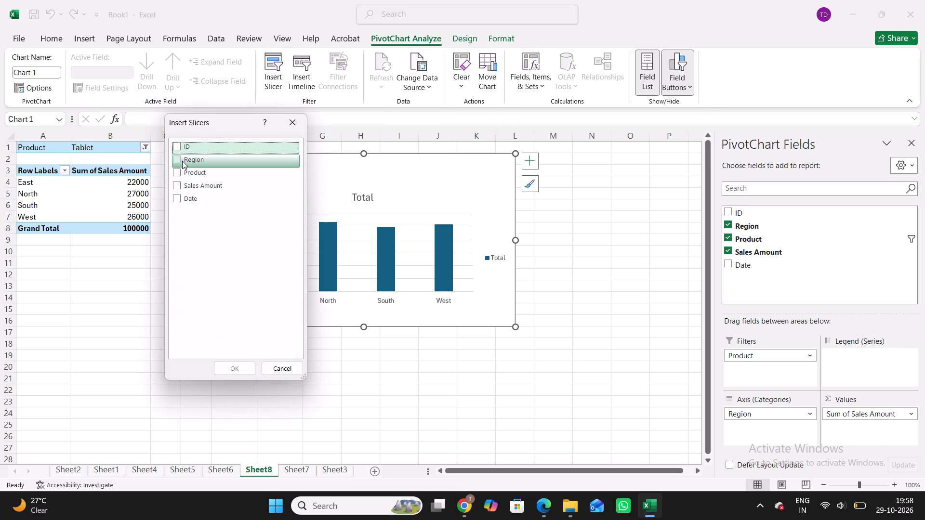
{"action": "left_click", "coordinate": [176, 174]}
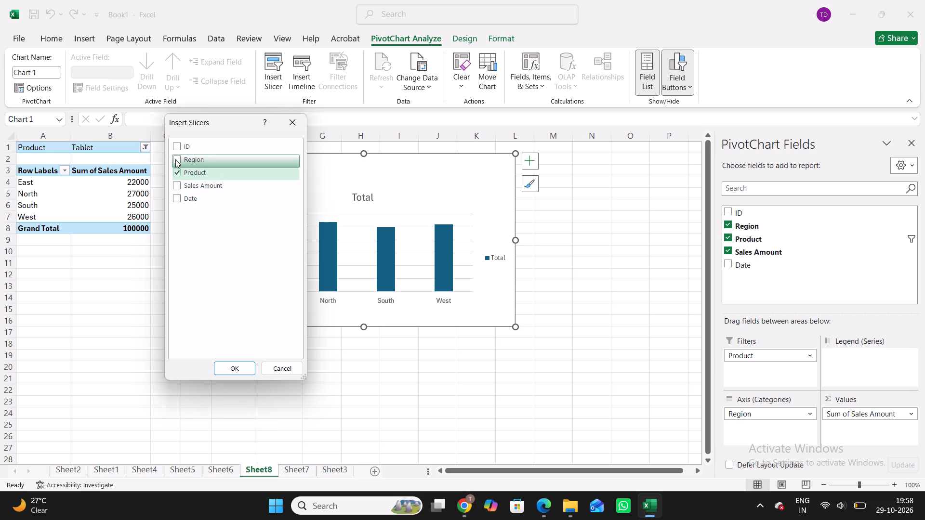
{"action": "left_click", "coordinate": [175, 159]}
{"action": "left_click", "coordinate": [238, 369]}
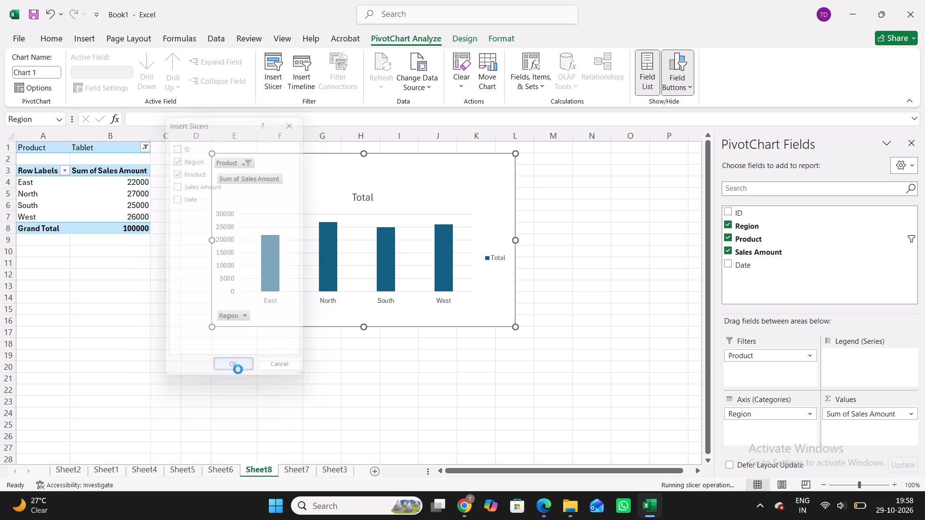
Use the slicers to filter the pivot data to the Mobile product and the South region.
{"action": "left_click", "coordinate": [364, 266]}
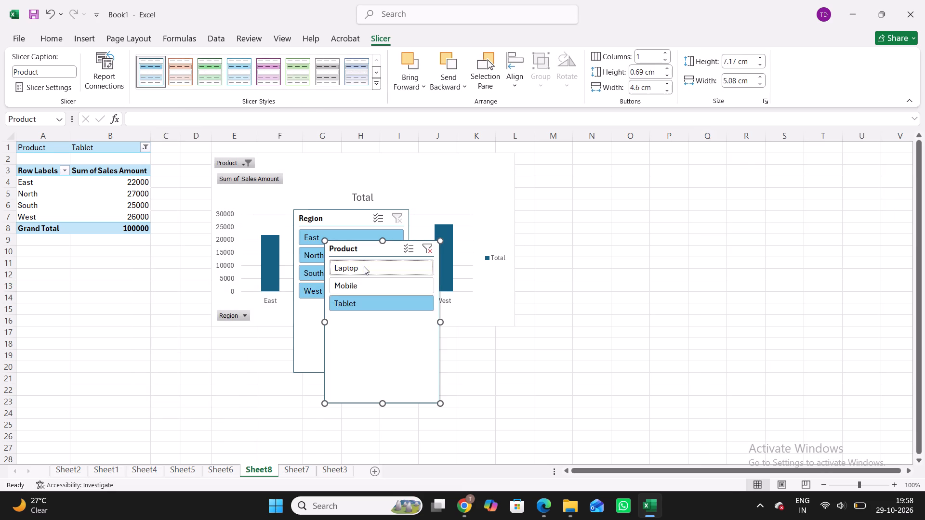
{"action": "left_click", "coordinate": [364, 282]}
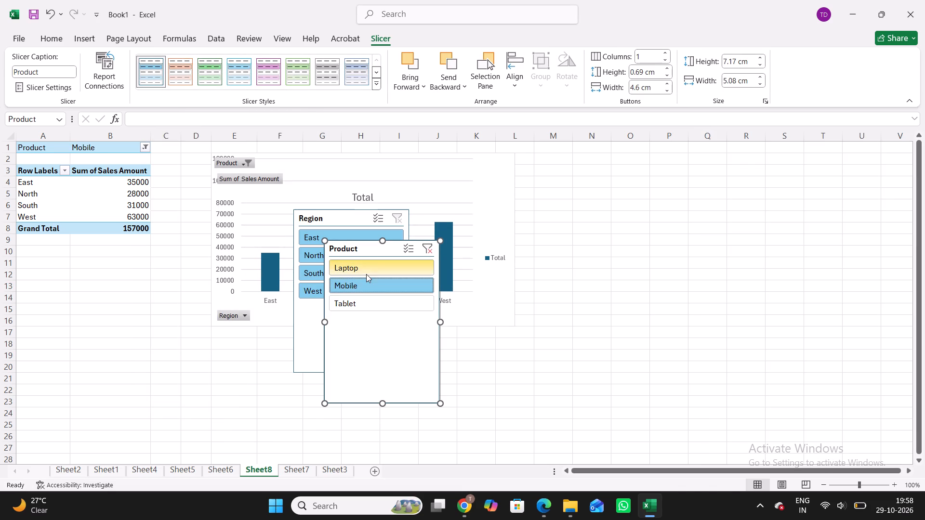
{"action": "left_click", "coordinate": [312, 269]}
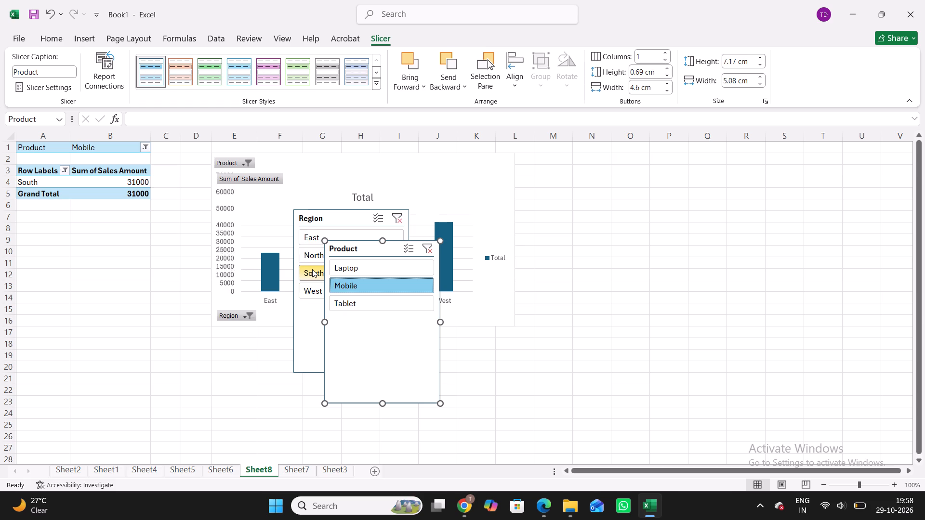
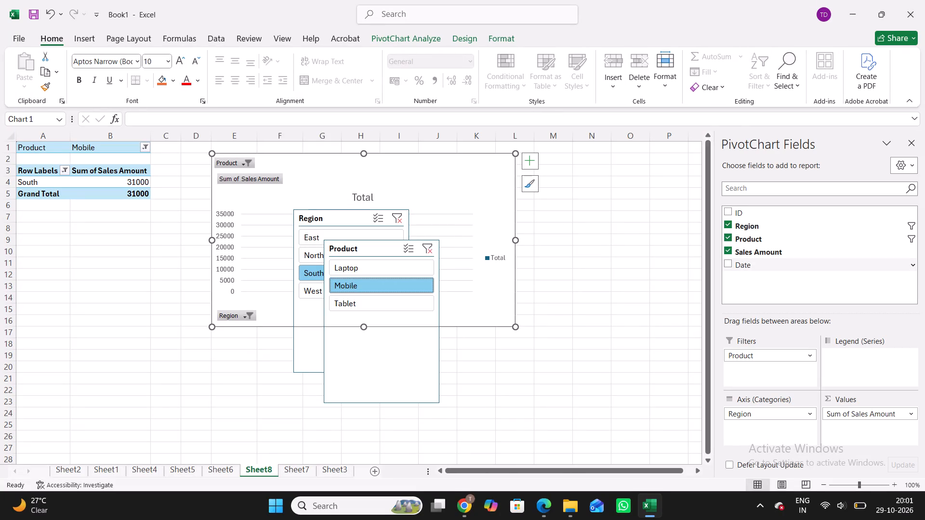
Add the Date field to the PivotChart's Axis (Categories) area, alongside Region.
{"action": "left_click_drag", "start_coordinate": [752, 268], "coordinate": [764, 347]}
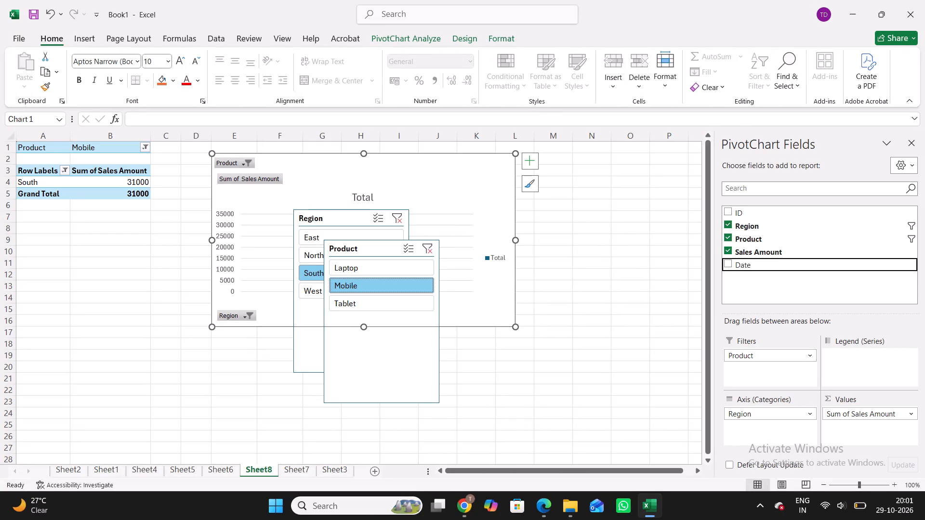
{"action": "left_click_drag", "start_coordinate": [764, 347], "coordinate": [827, 422]}
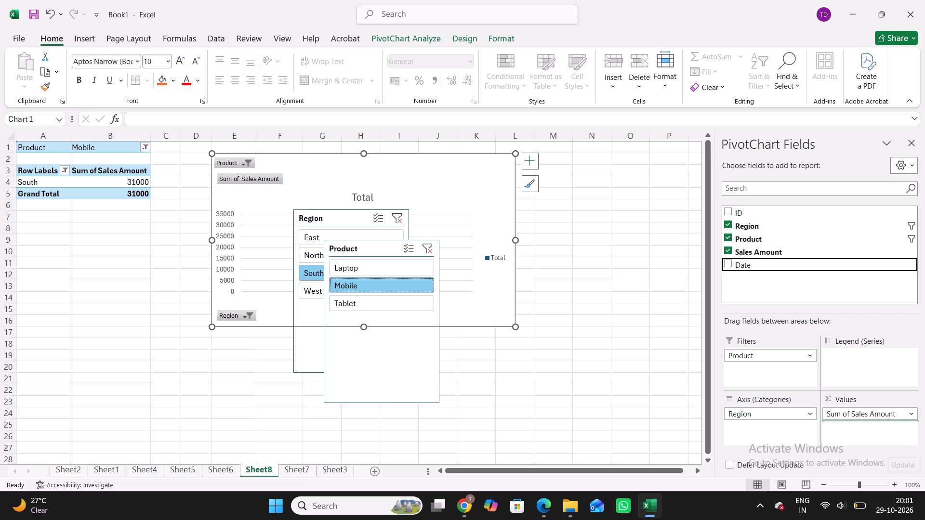
{"action": "left_click_drag", "start_coordinate": [827, 422], "coordinate": [795, 429]}
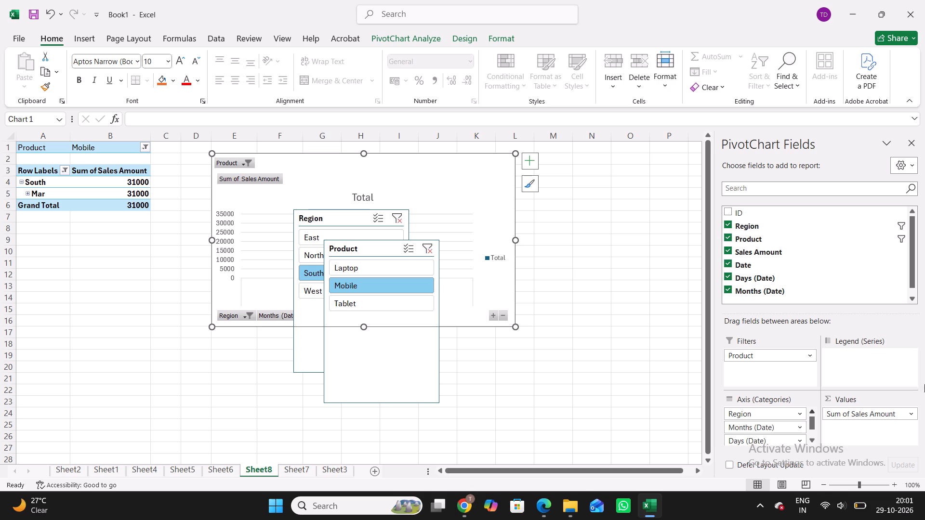
Move the Product and Region slicers off the PivotChart into the empty cells beside it.
{"action": "left_click_drag", "start_coordinate": [386, 367], "coordinate": [642, 352]}
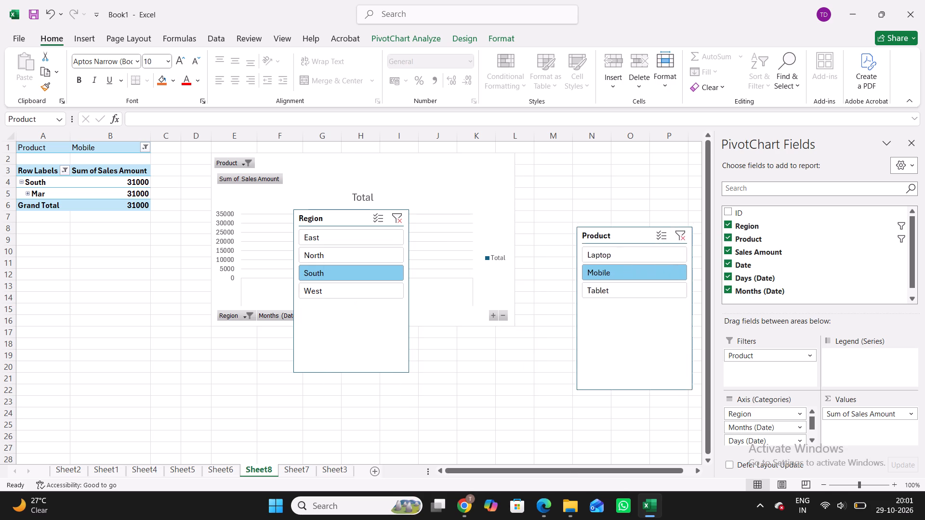
{"action": "left_click_drag", "start_coordinate": [642, 352], "coordinate": [641, 352]}
{"action": "left_click_drag", "start_coordinate": [348, 345], "coordinate": [773, 230]}
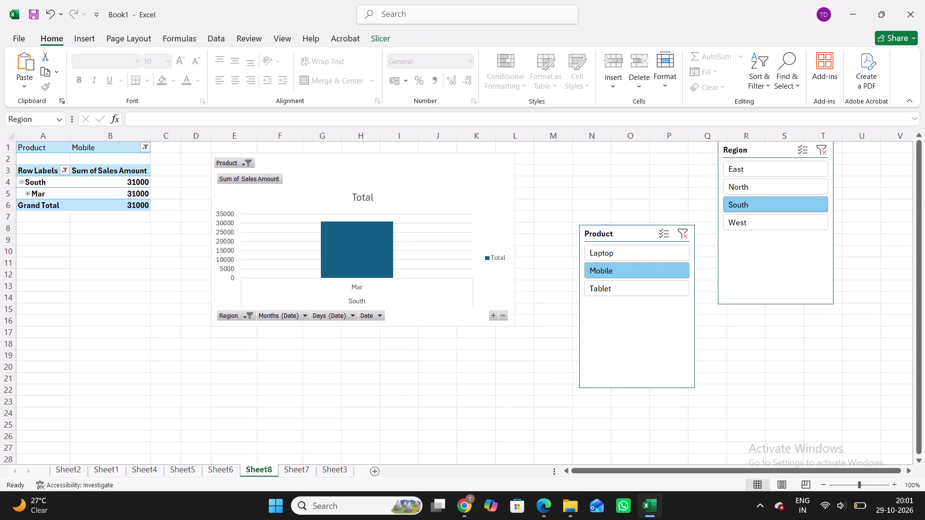
{"action": "left_click_drag", "start_coordinate": [773, 230], "coordinate": [772, 255]}
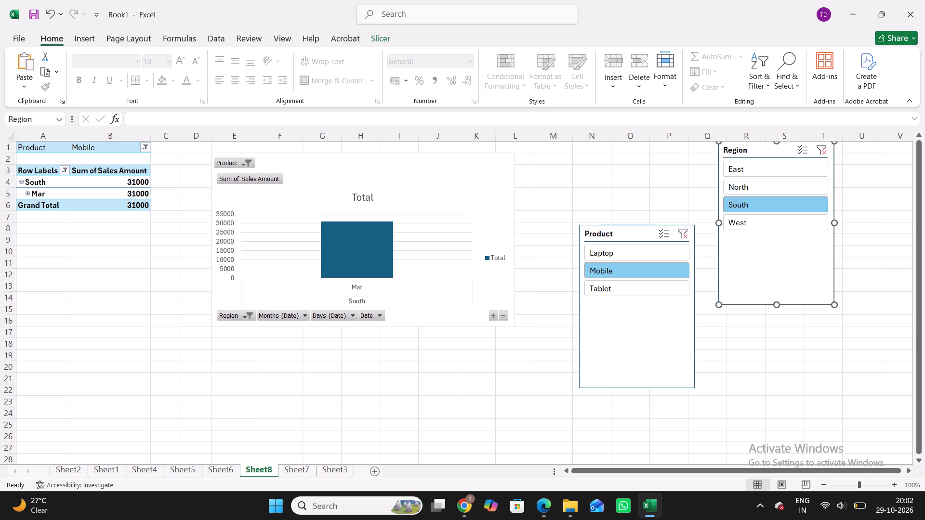
Select the PivotChart and look through its field list, including the Date, Days and Months fields.
{"action": "left_click", "coordinate": [461, 167]}
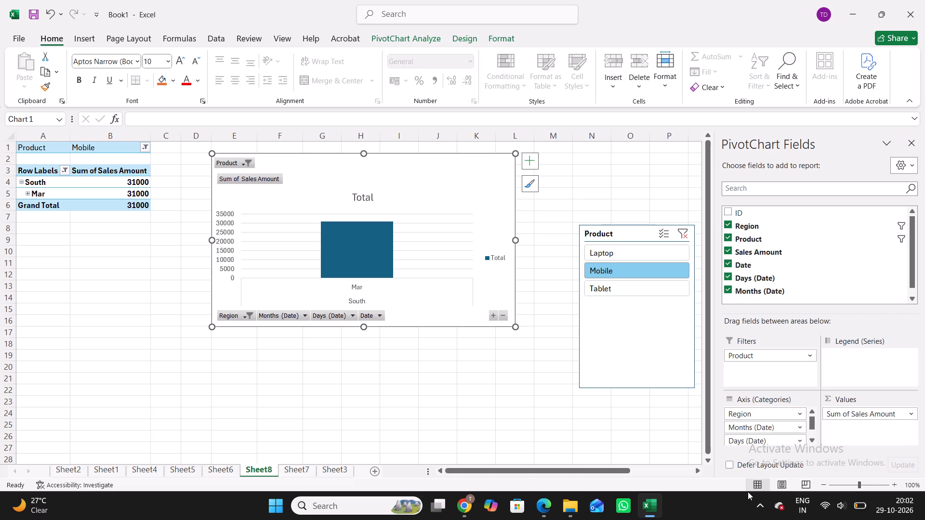
{"action": "scroll", "coordinate": [775, 401], "scroll_direction": "down", "scroll_amount": 3}
{"action": "scroll", "coordinate": [818, 392], "scroll_direction": "down", "scroll_amount": 1}
{"action": "scroll", "coordinate": [785, 266], "scroll_direction": "down", "scroll_amount": 2}
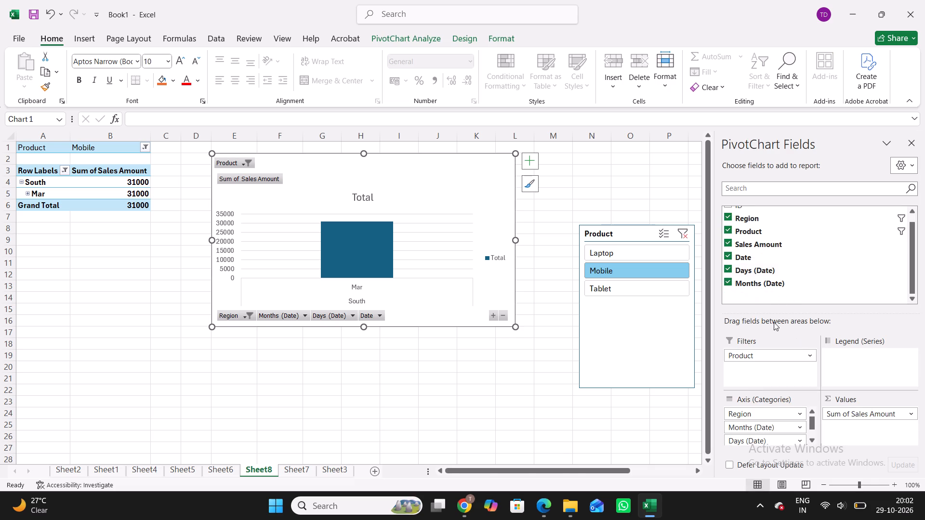
{"action": "scroll", "coordinate": [747, 384], "scroll_direction": "down", "scroll_amount": 2}
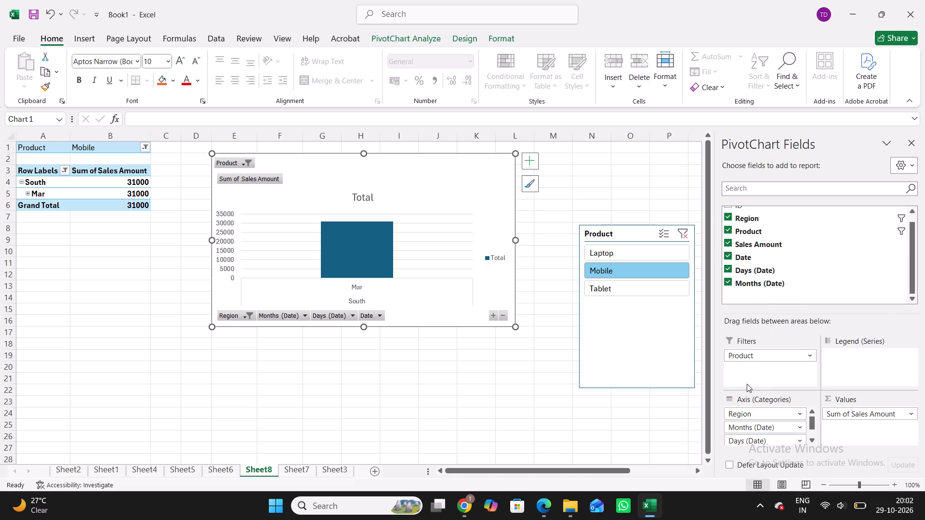
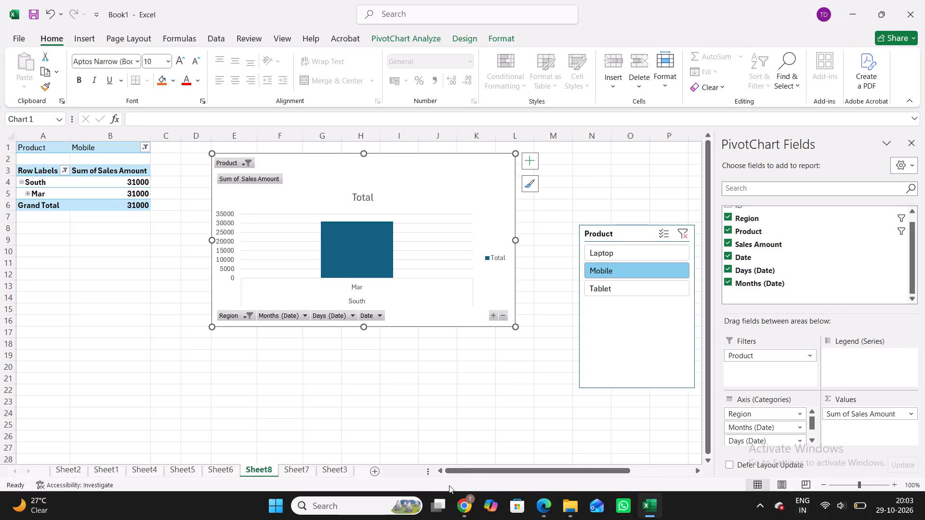
Switch to Chrome and open the Data Analytics Laboratory Manual document from the SYIT_OS Classroom stream.
{"action": "left_click", "coordinate": [463, 505]}
{"action": "left_click", "coordinate": [198, 0]}
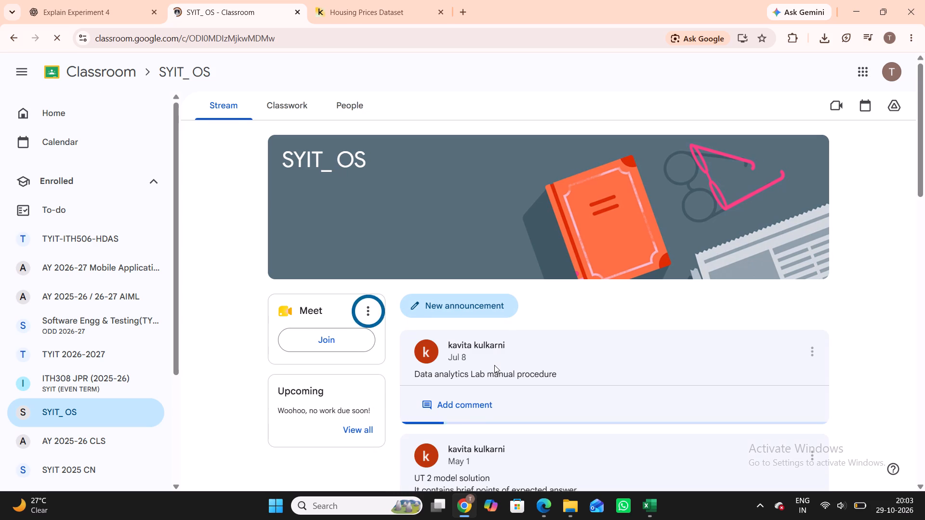
{"action": "scroll", "coordinate": [494, 365], "scroll_direction": "down", "scroll_amount": 1}
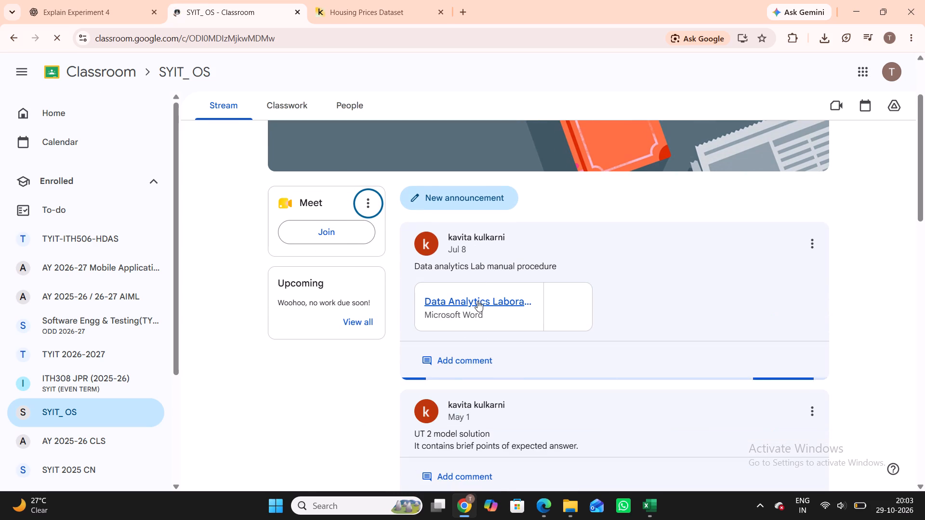
{"action": "left_click", "coordinate": [477, 303]}
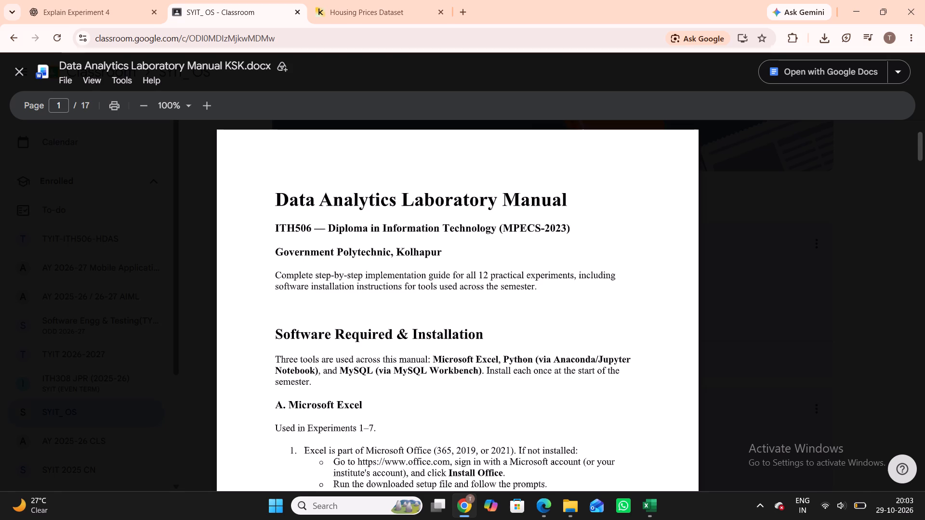
Find Experiment 4 on pivot tables in the manual and read its procedure through to the final step.
{"action": "scroll", "coordinate": [423, 357], "scroll_direction": "down", "scroll_amount": 13}
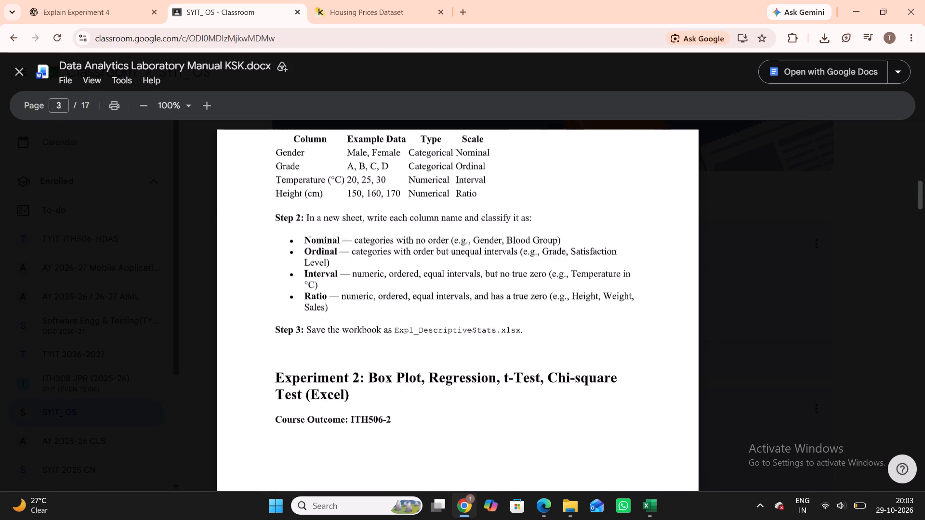
{"action": "scroll", "coordinate": [423, 357], "scroll_direction": "down", "scroll_amount": 8}
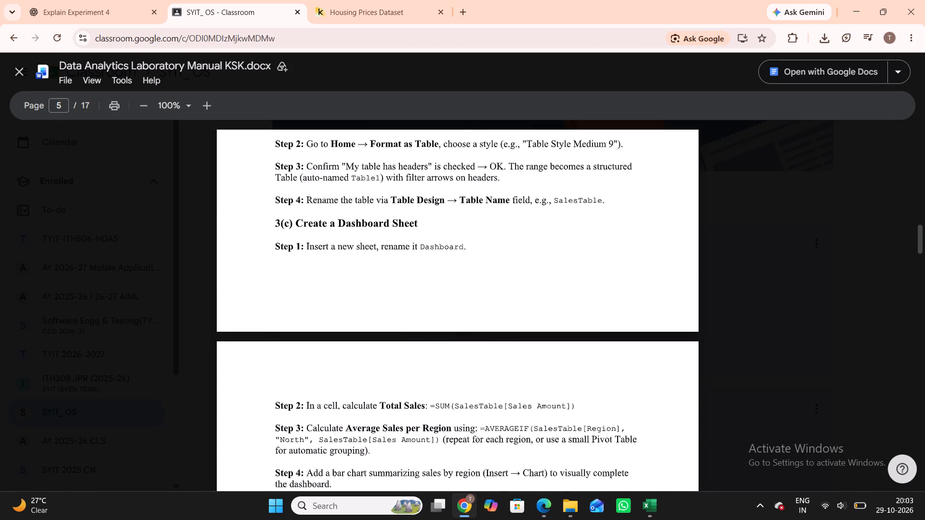
{"action": "scroll", "coordinate": [423, 357], "scroll_direction": "down", "scroll_amount": 5}
{"action": "scroll", "coordinate": [423, 357], "scroll_direction": "right", "scroll_amount": 1}
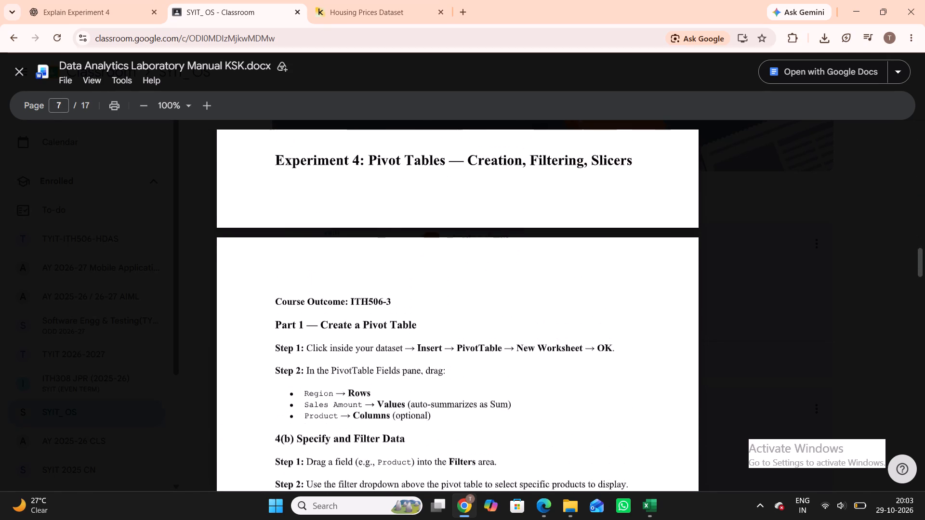
{"action": "scroll", "coordinate": [423, 357], "scroll_direction": "right", "scroll_amount": 1}
{"action": "scroll", "coordinate": [423, 357], "scroll_direction": "down", "scroll_amount": 2}
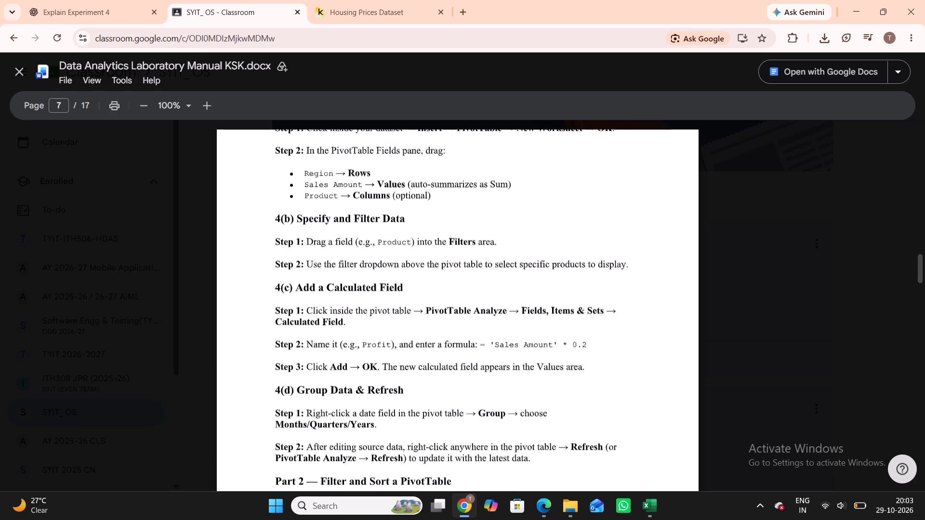
{"action": "scroll", "coordinate": [423, 357], "scroll_direction": "down", "scroll_amount": 2}
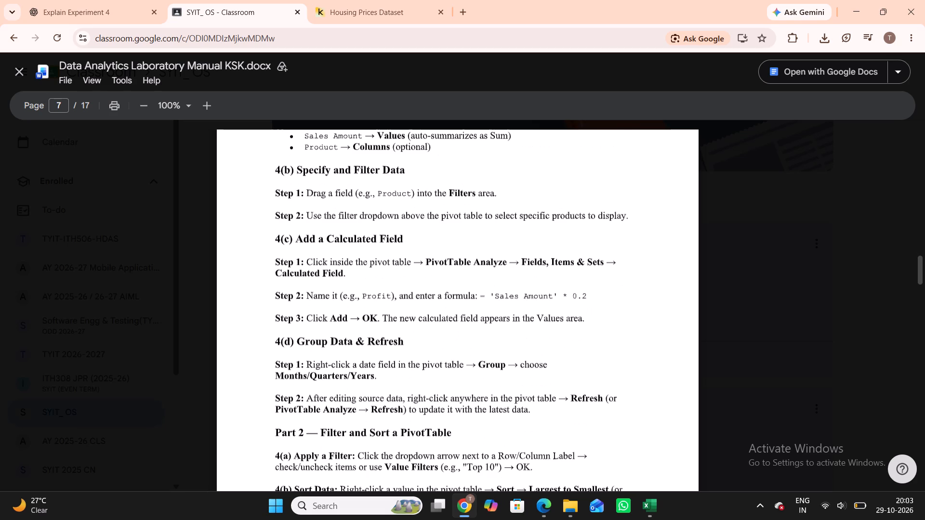
{"action": "scroll", "coordinate": [423, 357], "scroll_direction": "down", "scroll_amount": 1}
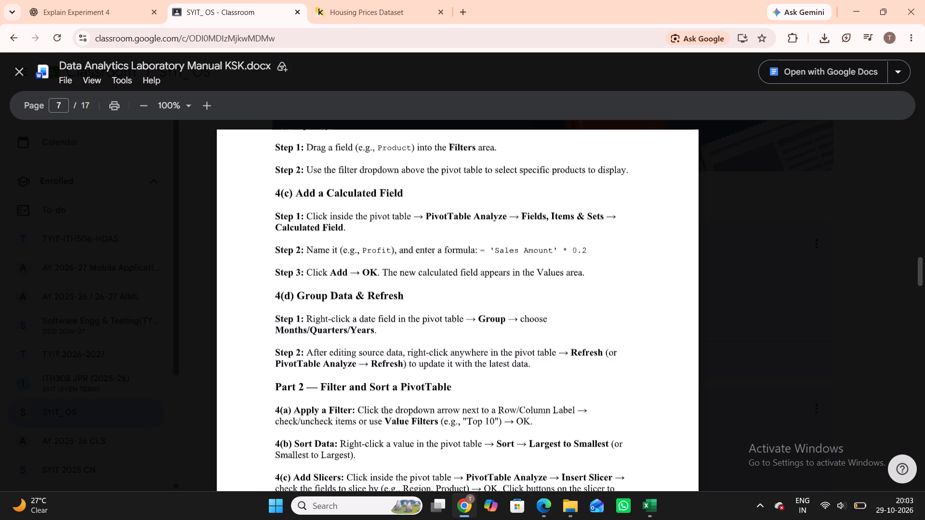
{"action": "scroll", "coordinate": [324, 223], "scroll_direction": "down", "scroll_amount": 1}
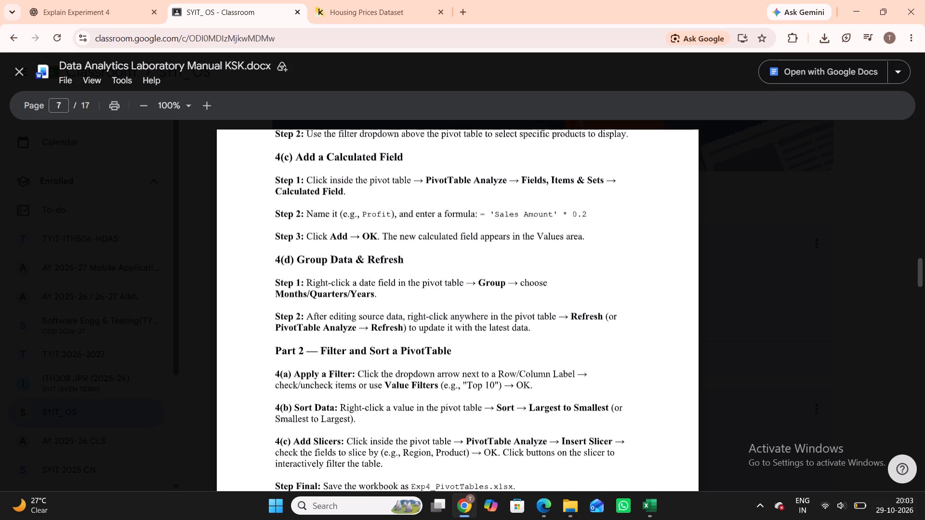
{"action": "scroll", "coordinate": [382, 230], "scroll_direction": "down", "scroll_amount": 1}
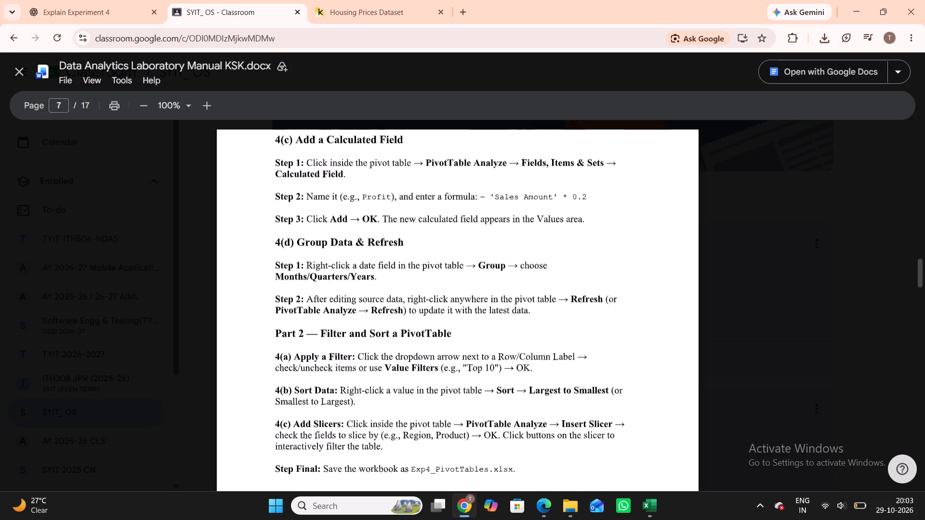
{"action": "scroll", "coordinate": [382, 230], "scroll_direction": "down", "scroll_amount": 2}
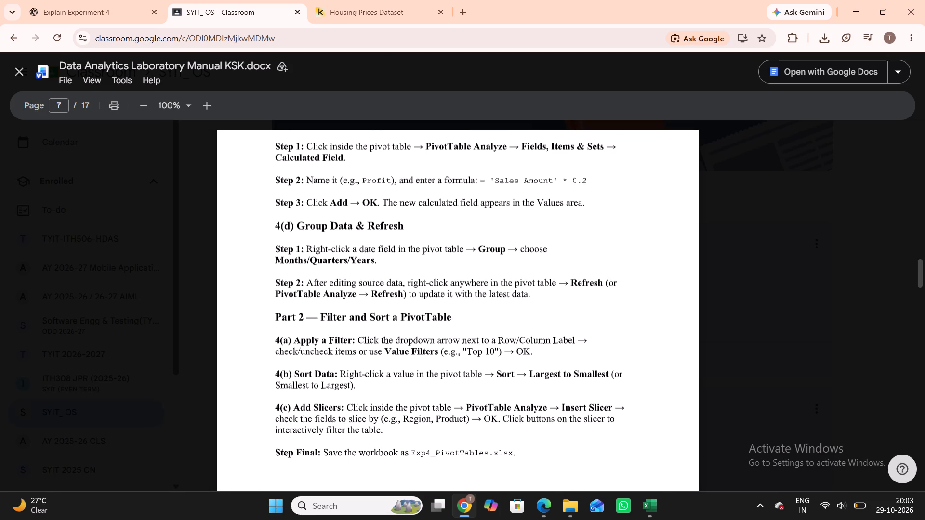
Review Experiment 4's instructions again, from filtering and the calculated field through grouping, sorting and slicers.
{"action": "scroll", "coordinate": [403, 282], "scroll_direction": "up", "scroll_amount": 2}
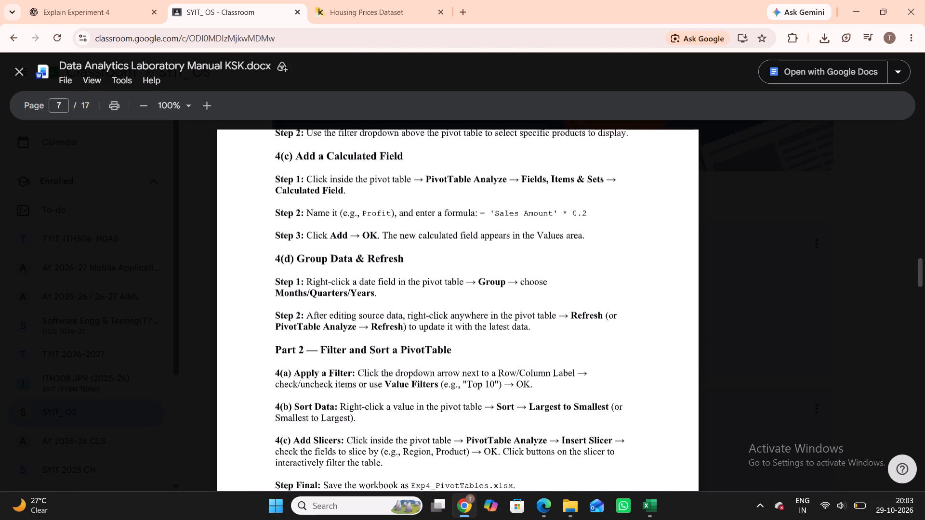
{"action": "scroll", "coordinate": [403, 282], "scroll_direction": "up", "scroll_amount": 2}
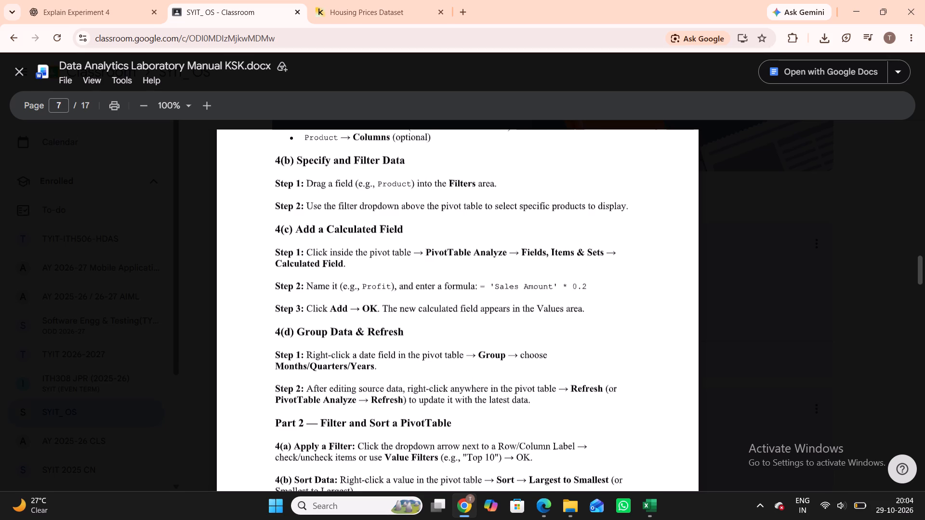
{"action": "scroll", "coordinate": [368, 299], "scroll_direction": "down", "scroll_amount": 1}
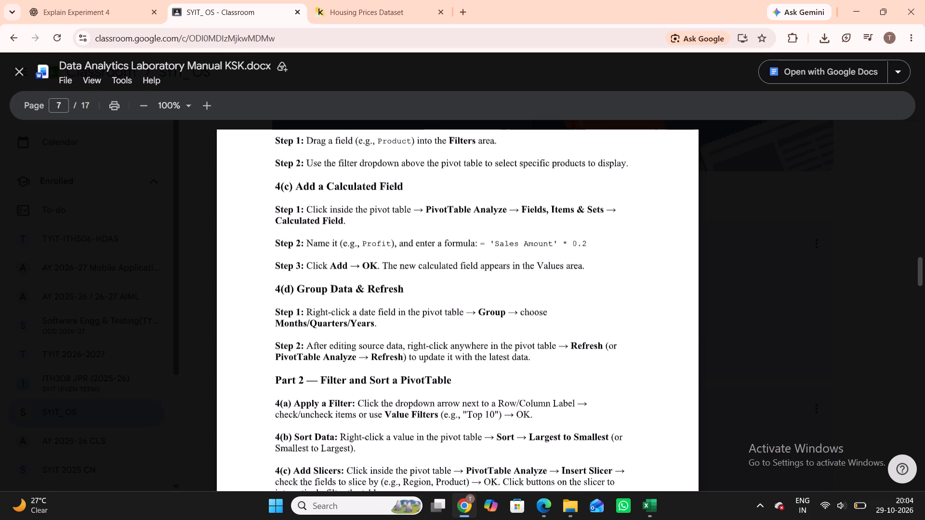
{"action": "scroll", "coordinate": [368, 299], "scroll_direction": "down", "scroll_amount": 2}
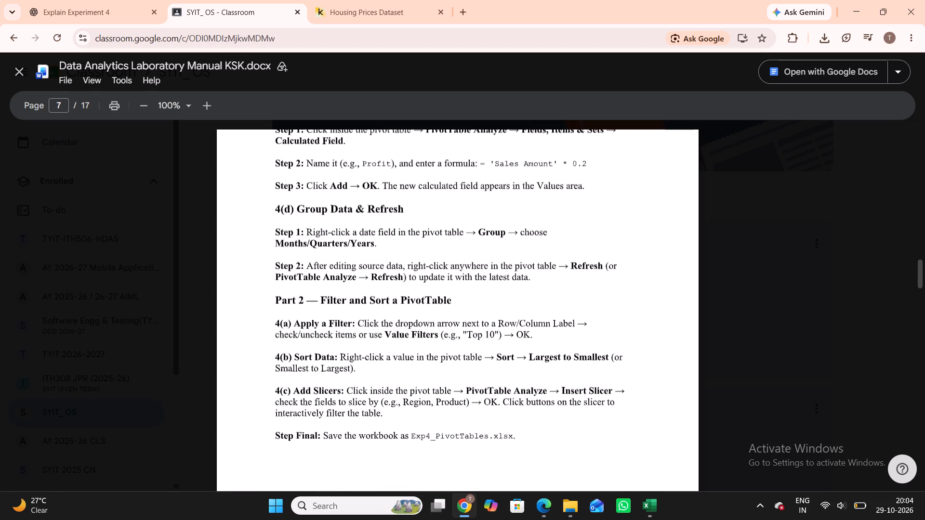
{"action": "scroll", "coordinate": [368, 299], "scroll_direction": "down", "scroll_amount": 2}
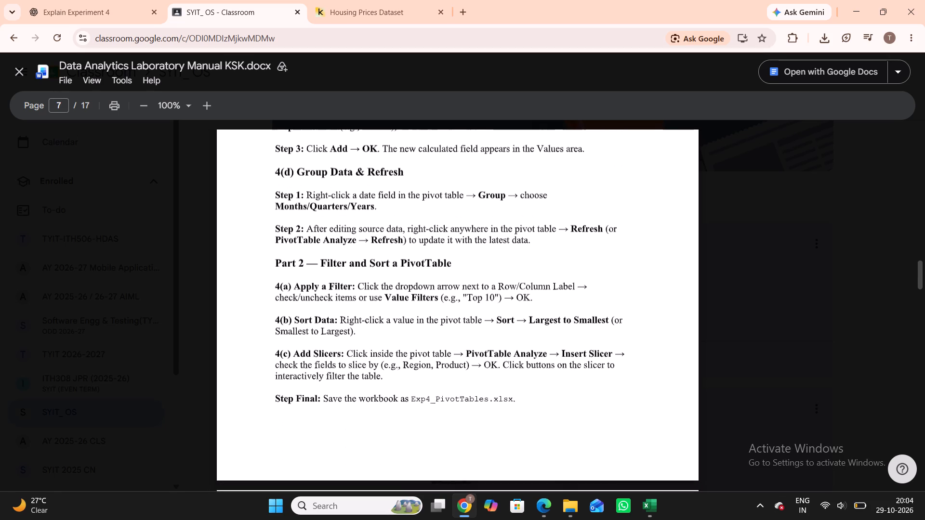
{"action": "scroll", "coordinate": [368, 299], "scroll_direction": "down", "scroll_amount": 2}
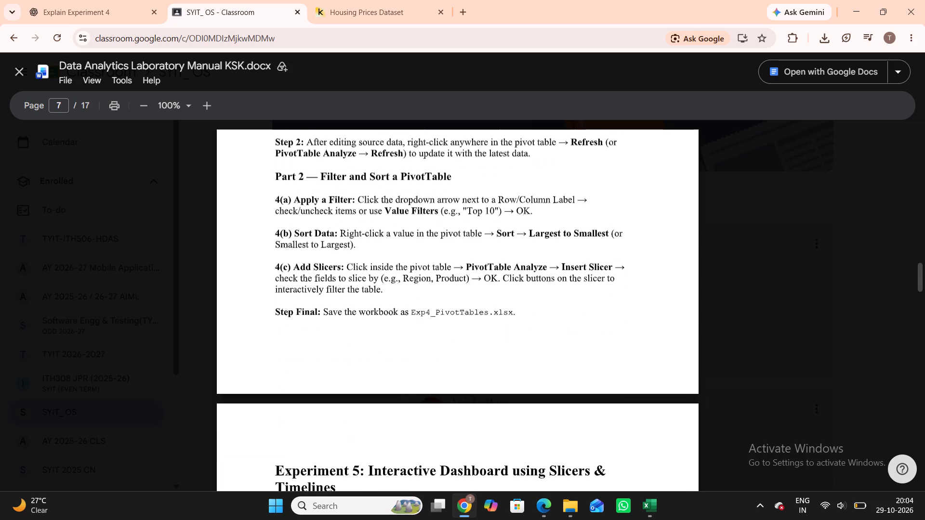
Read the opening of Experiment 5 on interactive dashboards, covering the dataset import and KPI cards sections.
{"action": "scroll", "coordinate": [368, 299], "scroll_direction": "down", "scroll_amount": 3}
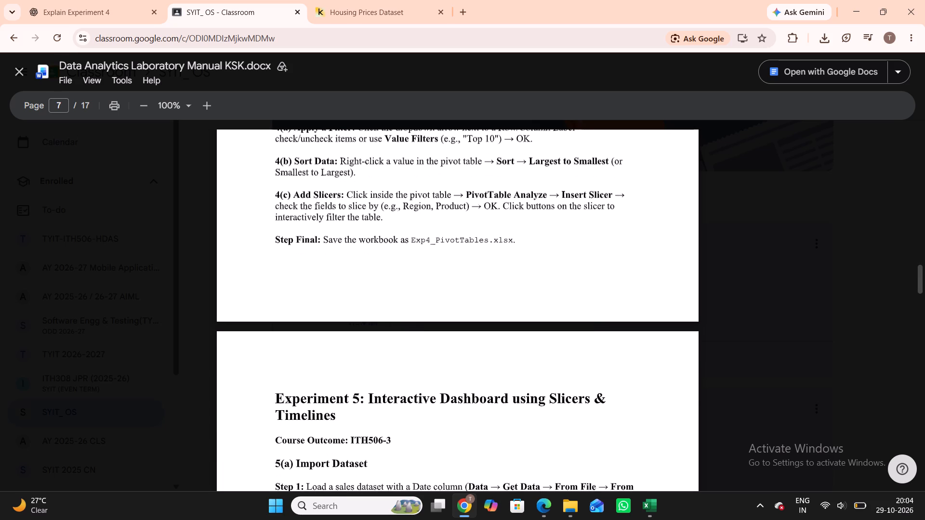
{"action": "scroll", "coordinate": [368, 299], "scroll_direction": "down", "scroll_amount": 4}
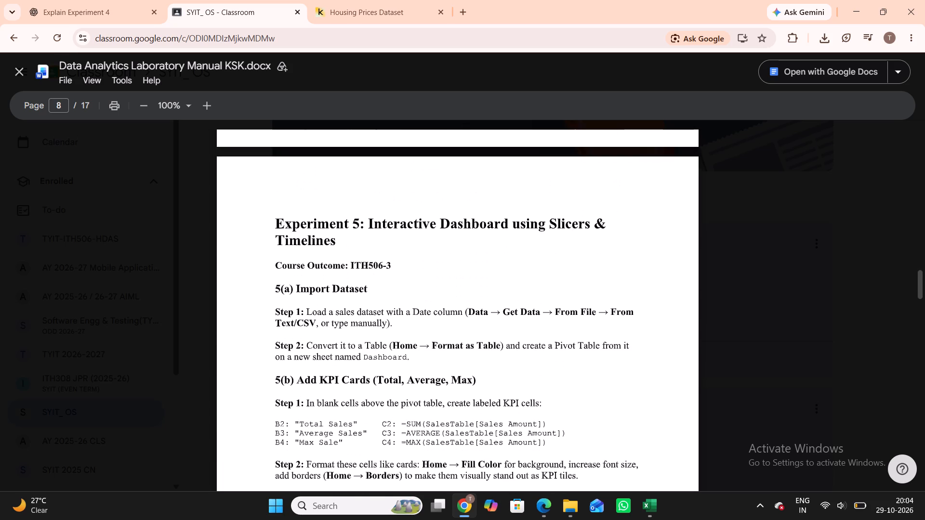
{"action": "scroll", "coordinate": [368, 299], "scroll_direction": "down", "scroll_amount": 1}
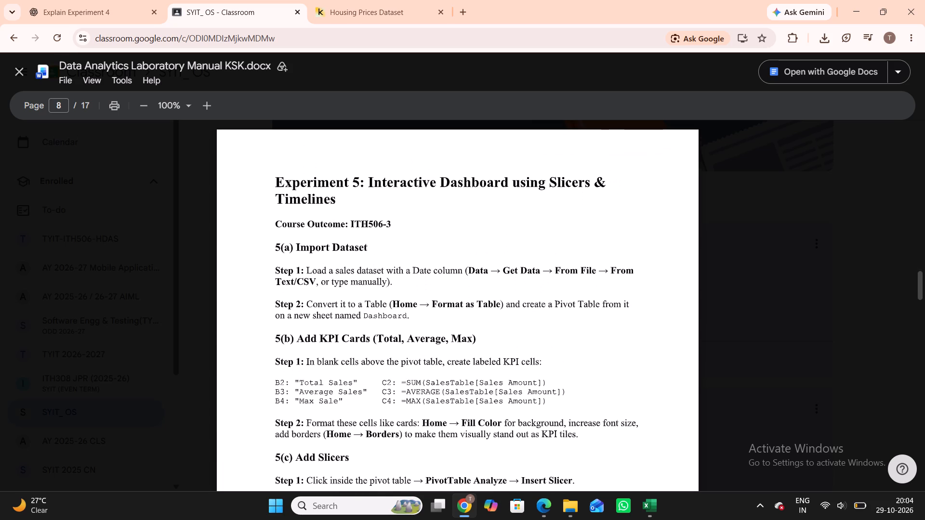
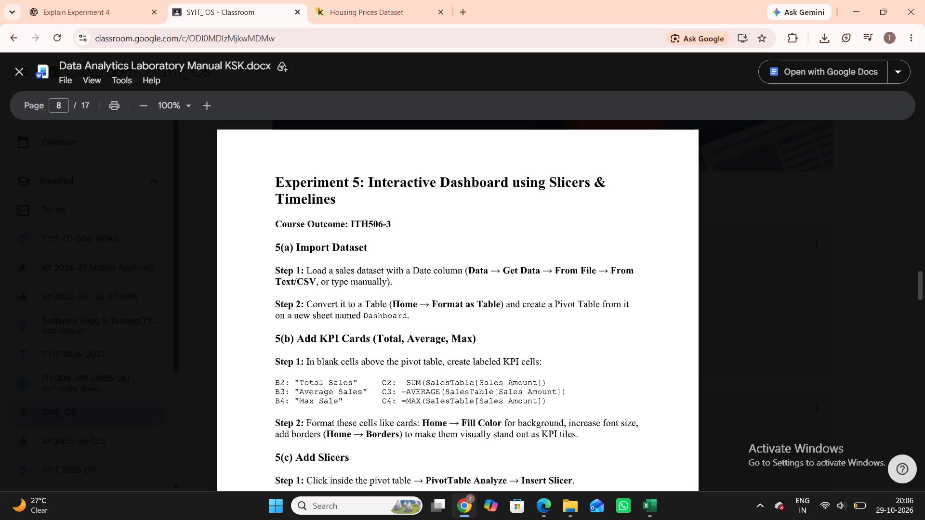
Switch to Excel and add a new blank worksheet to Book1 after Sheet8.
{"action": "left_click", "coordinate": [652, 509]}
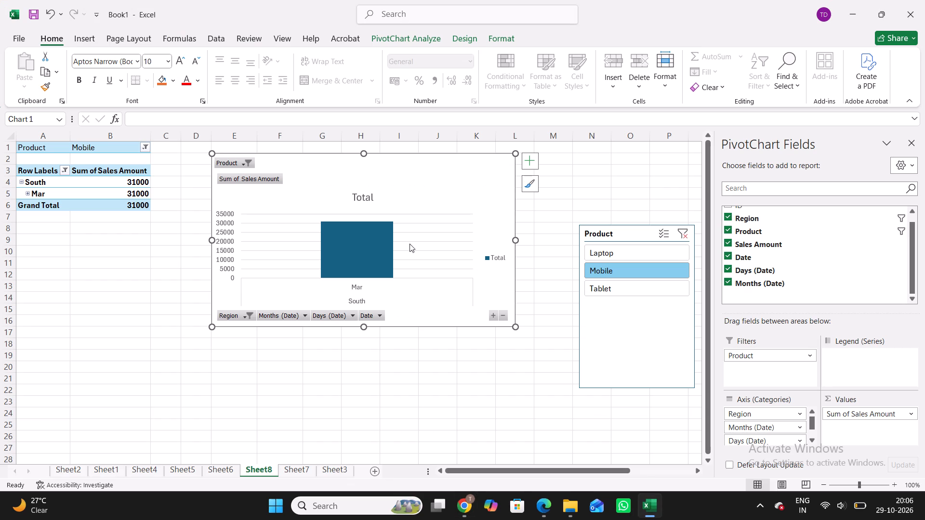
{"action": "left_click", "coordinate": [375, 469]}
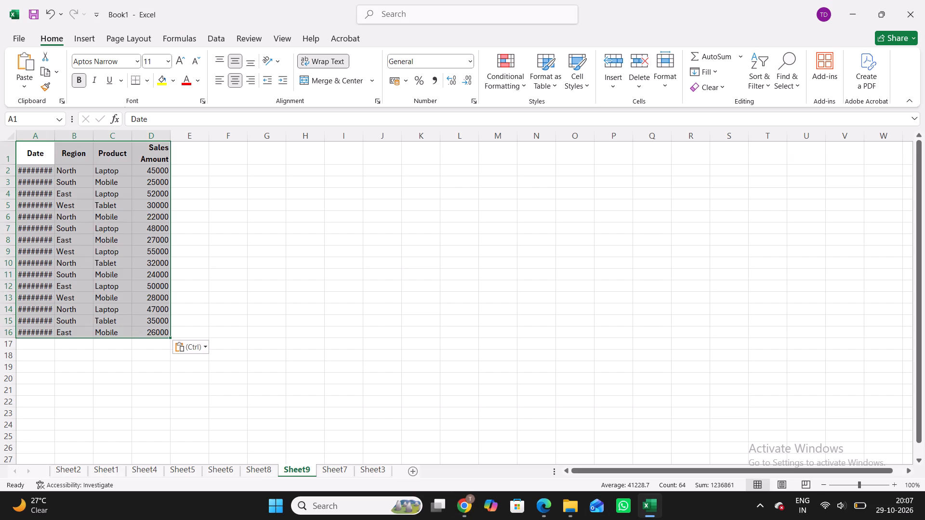
Widen the Date column of the pasted dataset so the full dates fit.
{"action": "left_click_drag", "start_coordinate": [54, 134], "coordinate": [96, 134]}
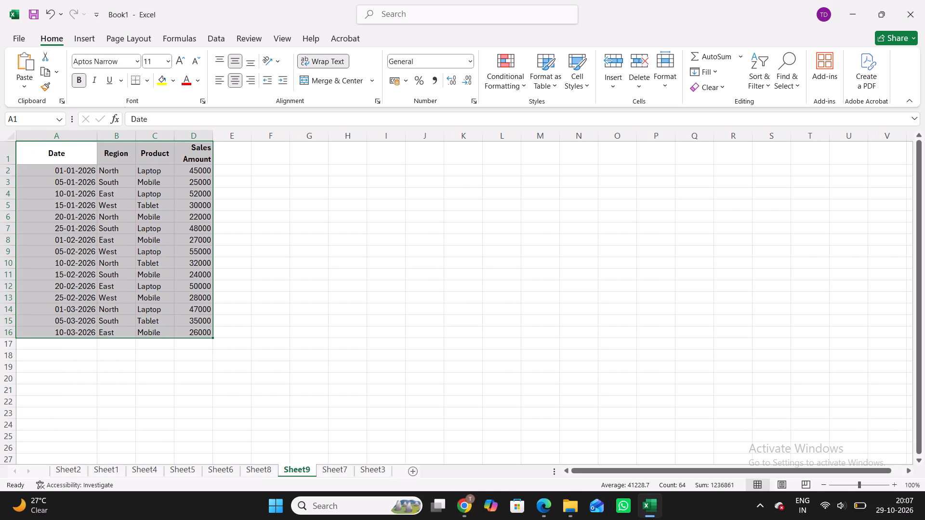
{"action": "left_click", "coordinate": [332, 212]}
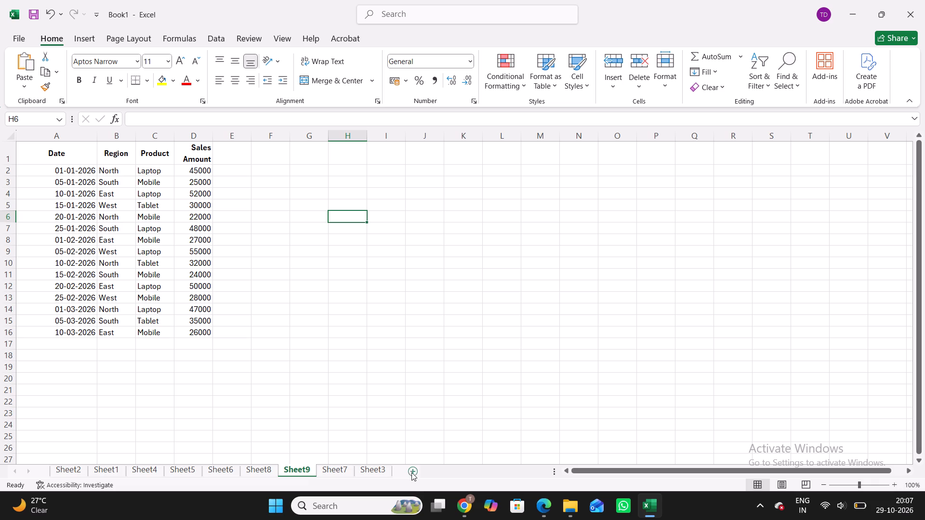
Delete the old worksheets Sheet7, Sheet3 and Sheet8 from the workbook.
{"action": "left_click", "coordinate": [340, 473]}
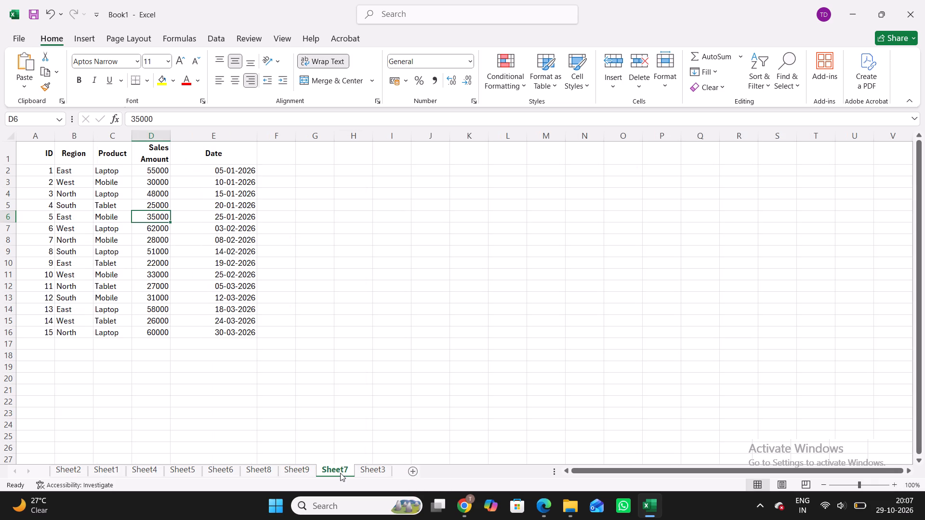
{"action": "right_click", "coordinate": [340, 473]}
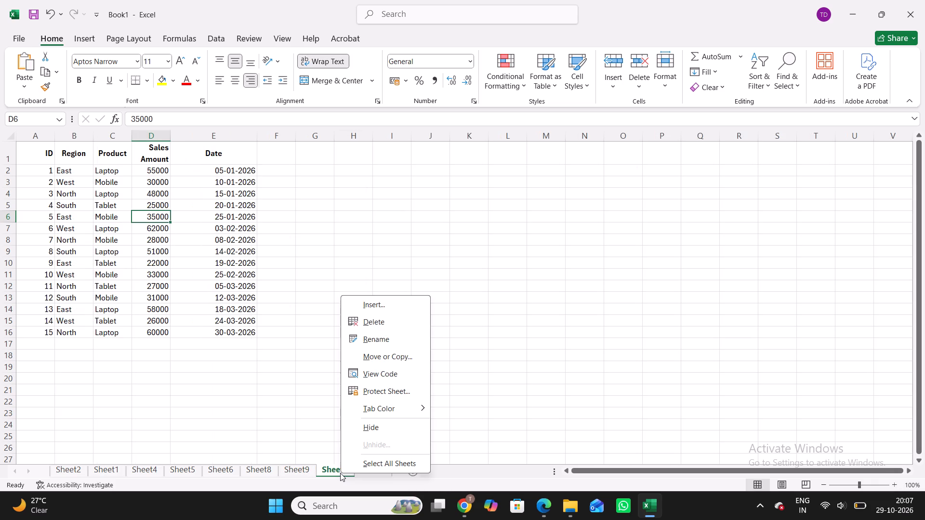
{"action": "left_click", "coordinate": [382, 324]}
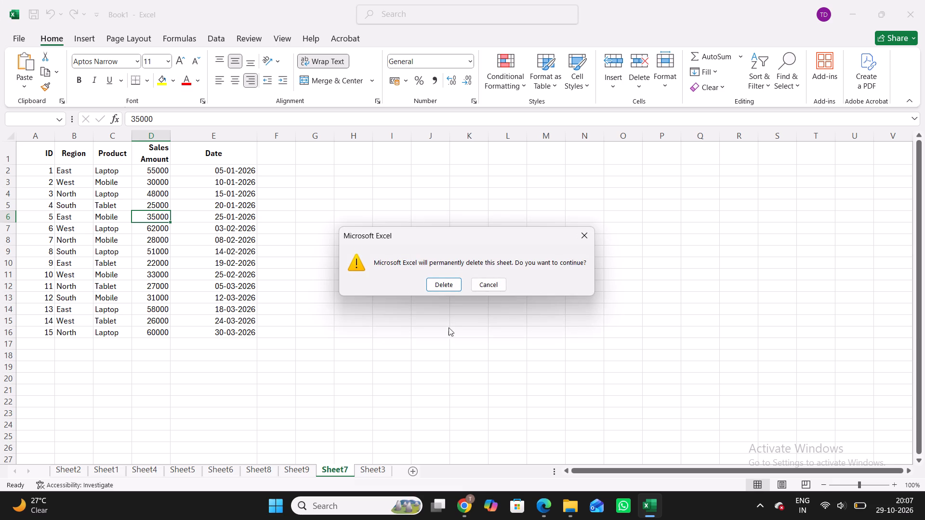
{"action": "left_click", "coordinate": [445, 285]}
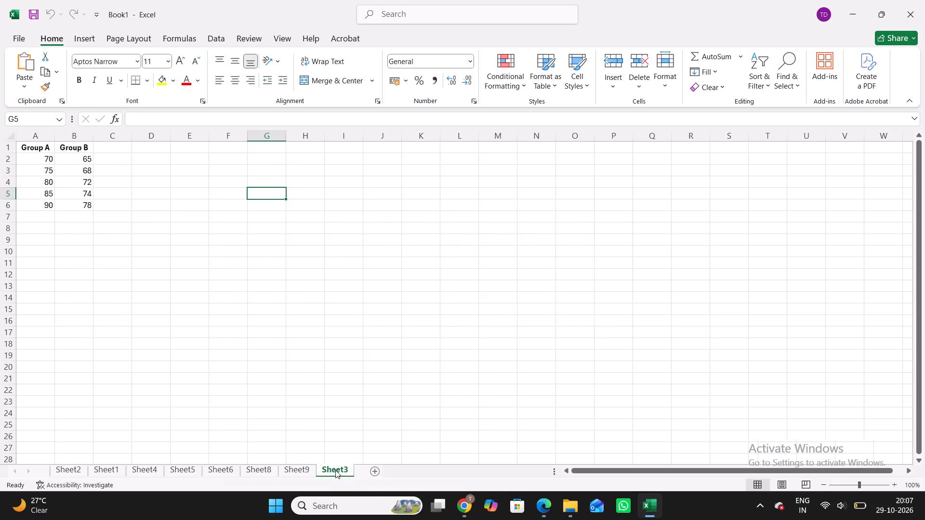
{"action": "right_click", "coordinate": [335, 465]}
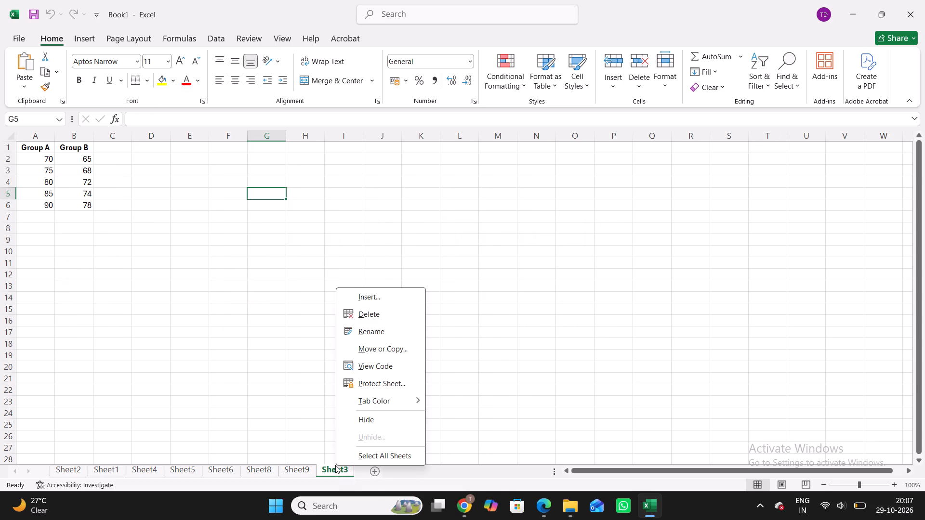
{"action": "left_click", "coordinate": [376, 312]}
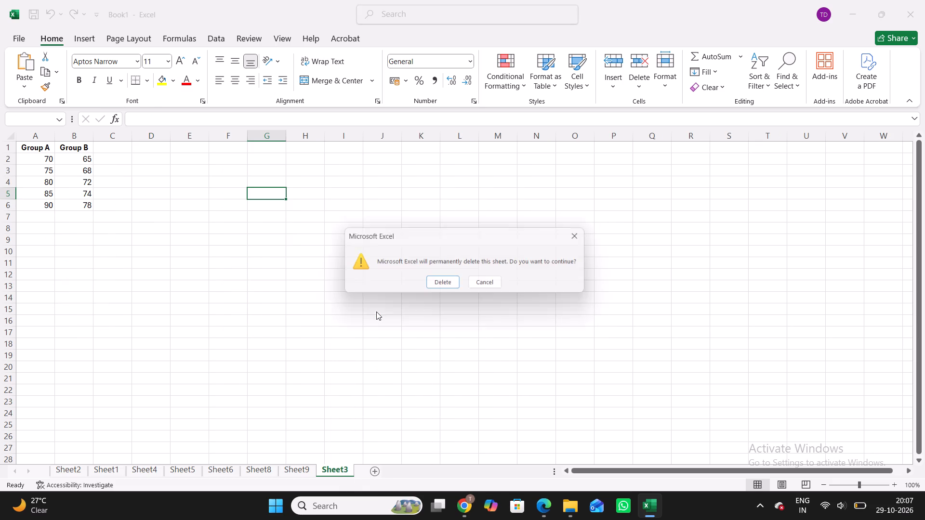
{"action": "left_click", "coordinate": [440, 282]}
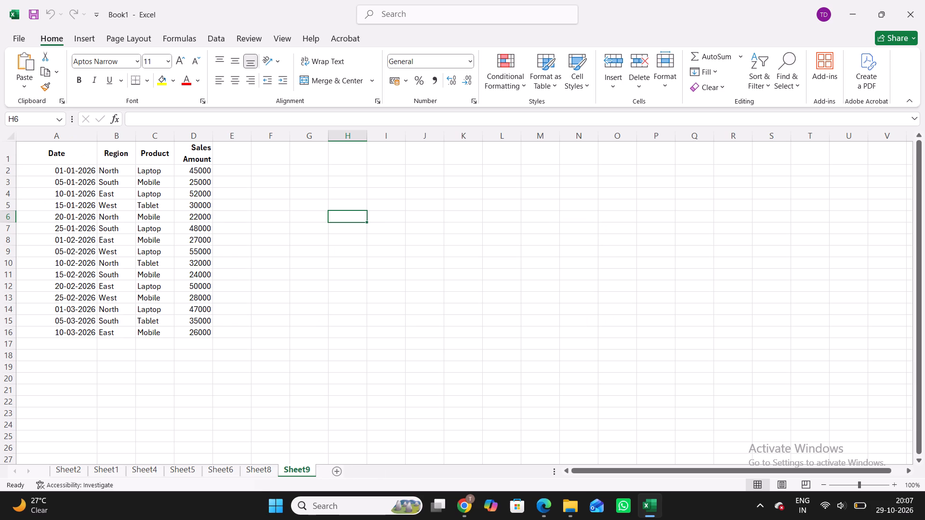
{"action": "right_click", "coordinate": [260, 471]}
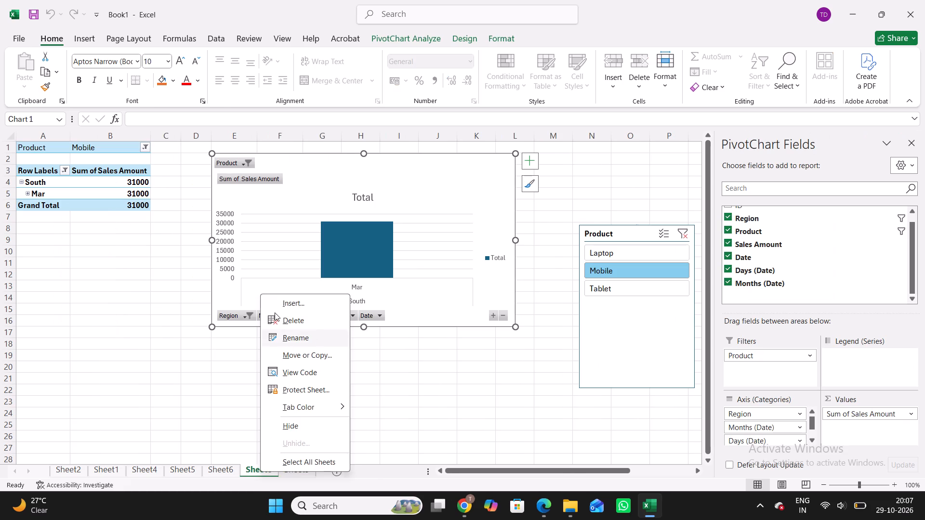
{"action": "left_click", "coordinate": [280, 320]}
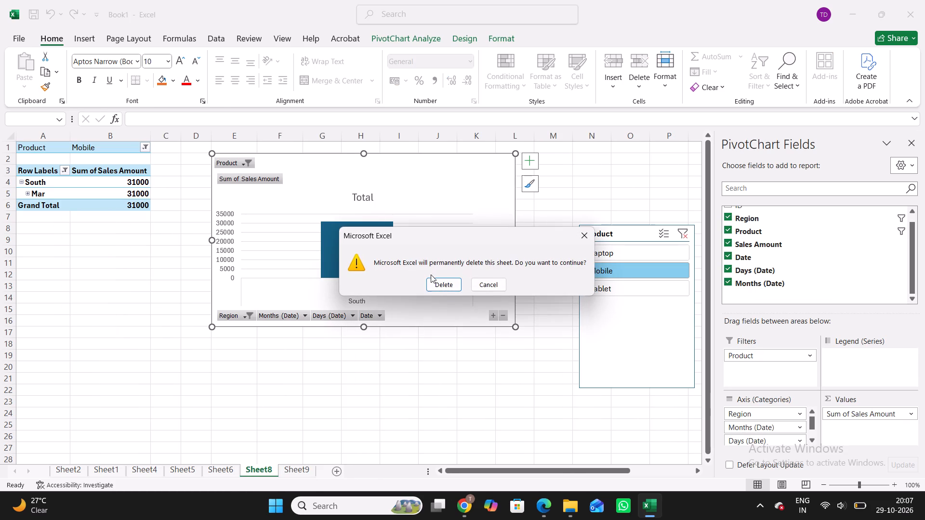
{"action": "left_click", "coordinate": [436, 285]}
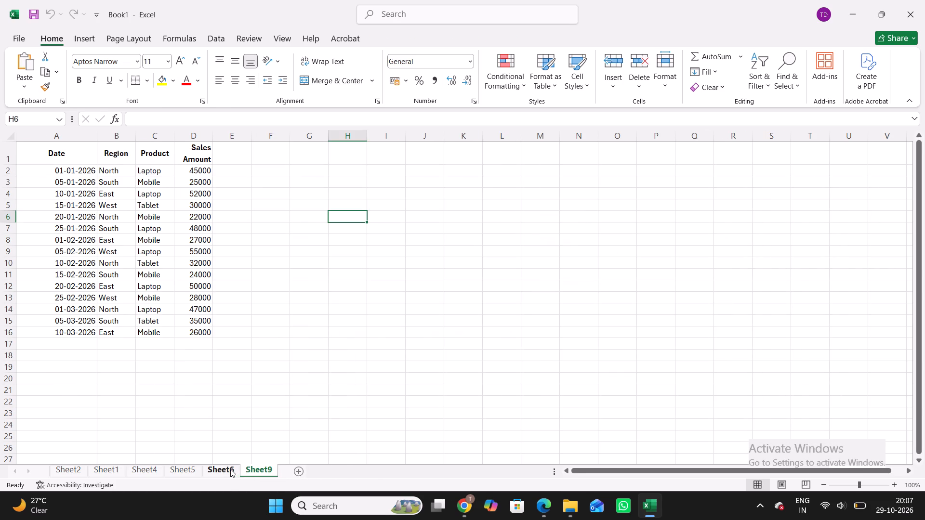
Delete the old worksheets Sheet6, Sheet5, Sheet4, Sheet1 and Sheet2, keeping only the sales dataset sheet.
{"action": "right_click", "coordinate": [230, 469]}
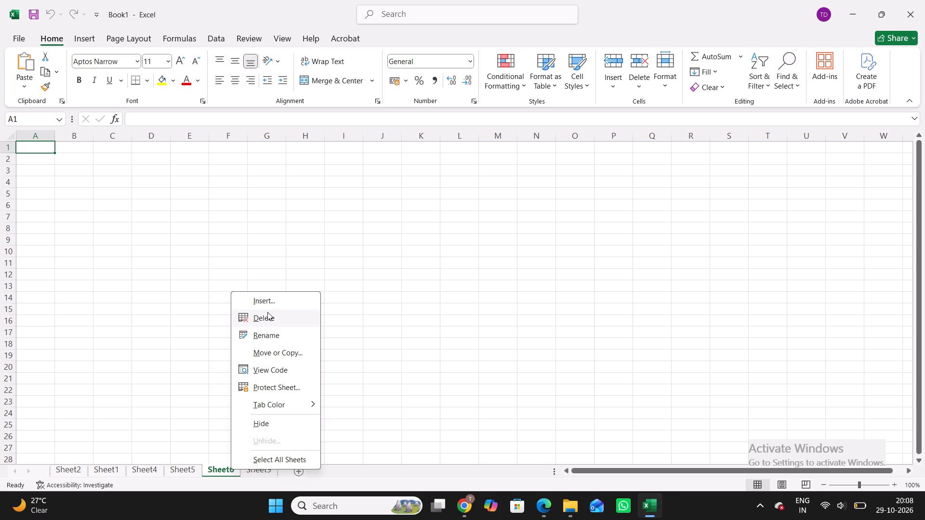
{"action": "left_click", "coordinate": [267, 312]}
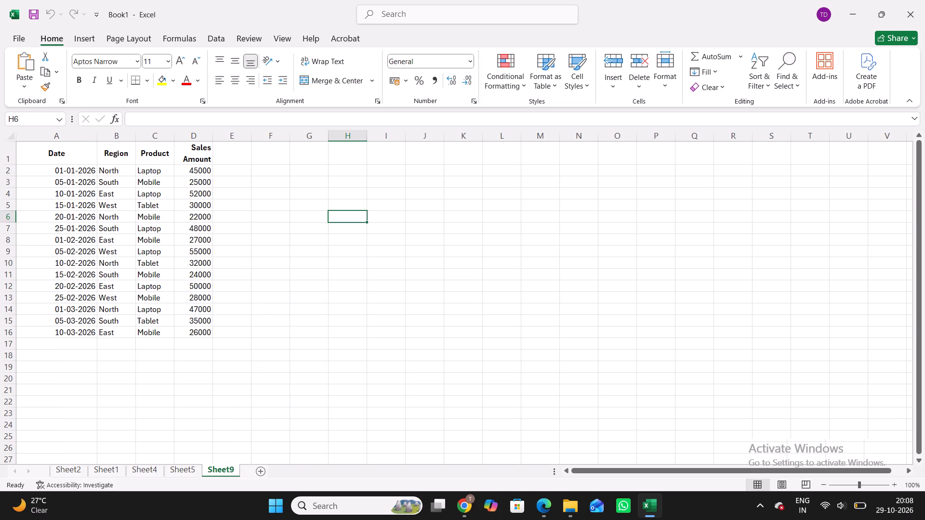
{"action": "right_click", "coordinate": [182, 468]}
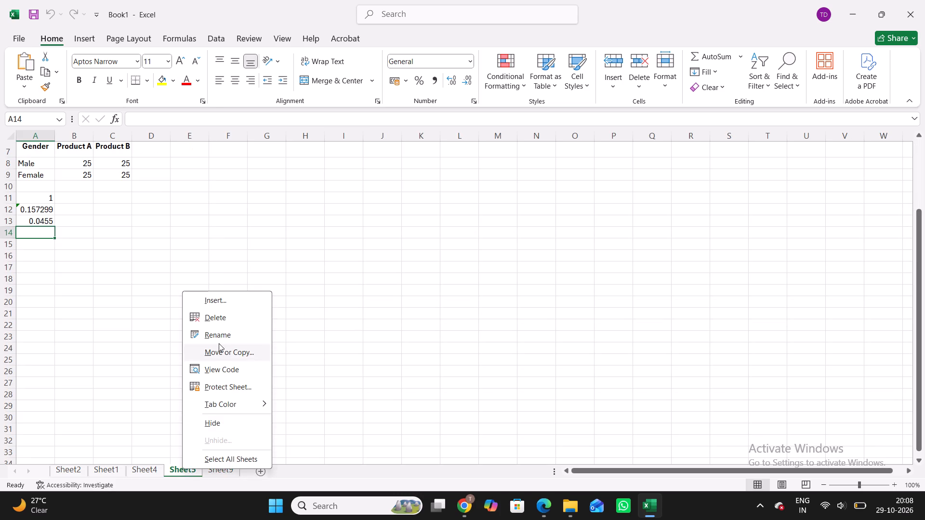
{"action": "left_click", "coordinate": [226, 324]}
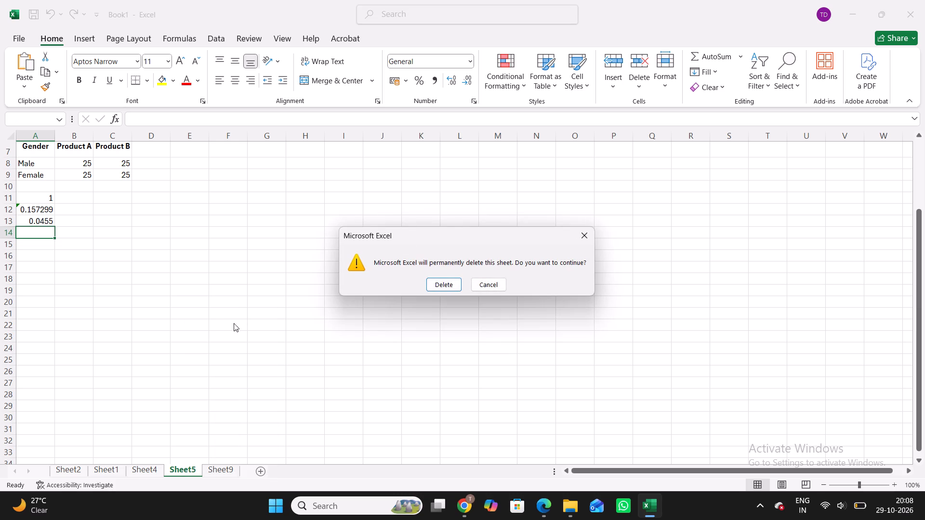
{"action": "left_click", "coordinate": [426, 284]}
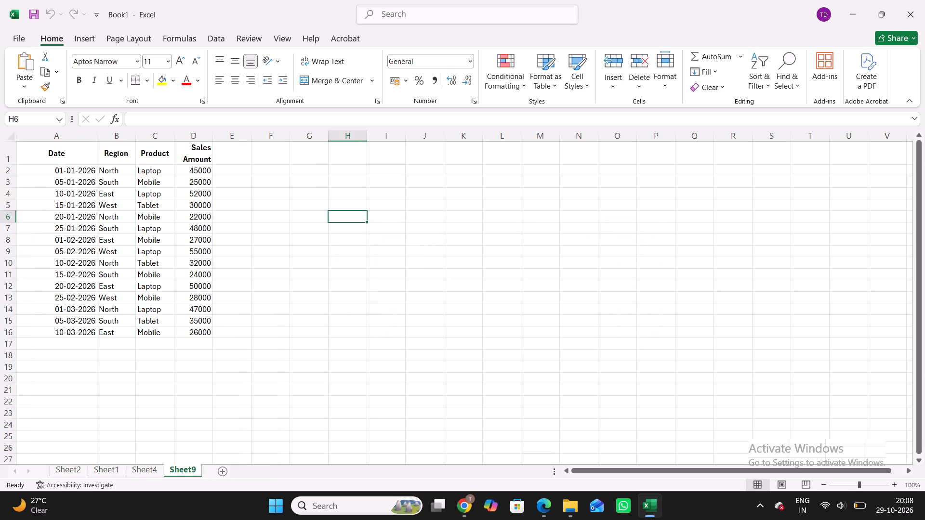
{"action": "right_click", "coordinate": [144, 472]}
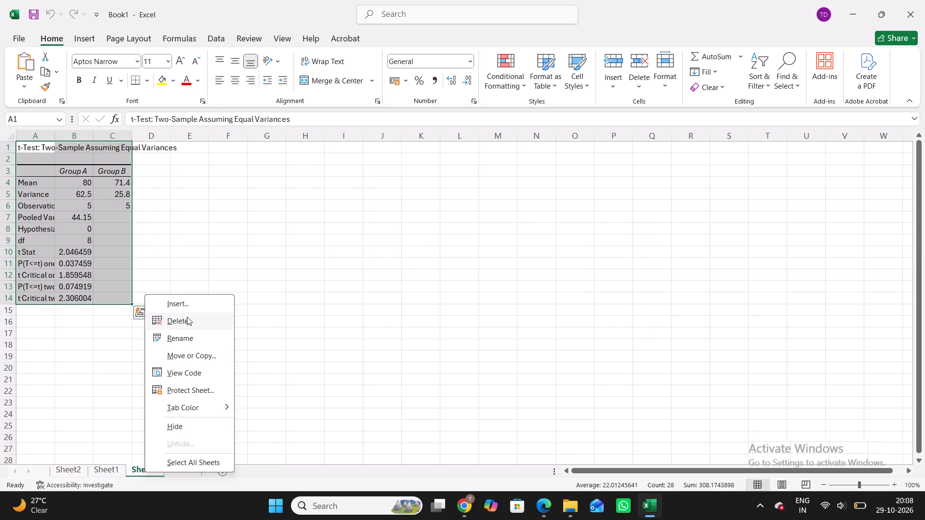
{"action": "left_click", "coordinate": [187, 317]}
{"action": "key", "text": "Return"}
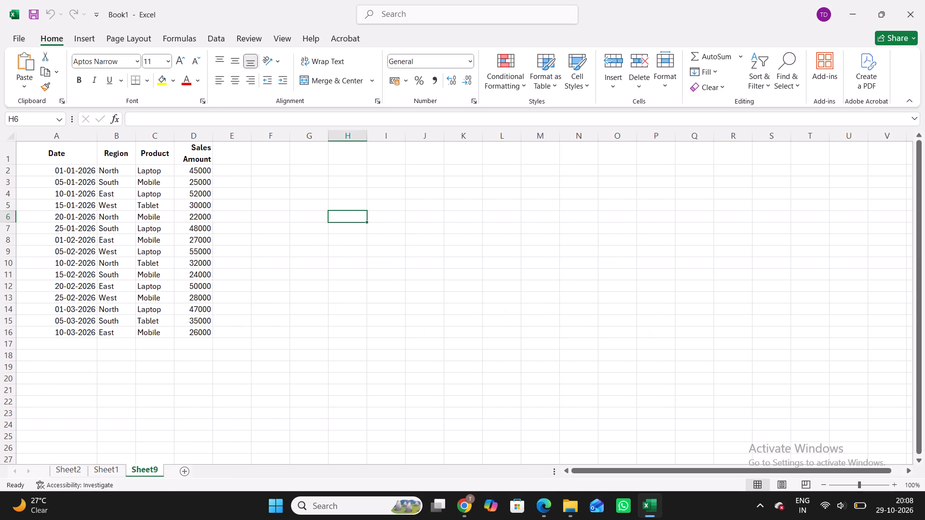
{"action": "right_click", "coordinate": [109, 471]}
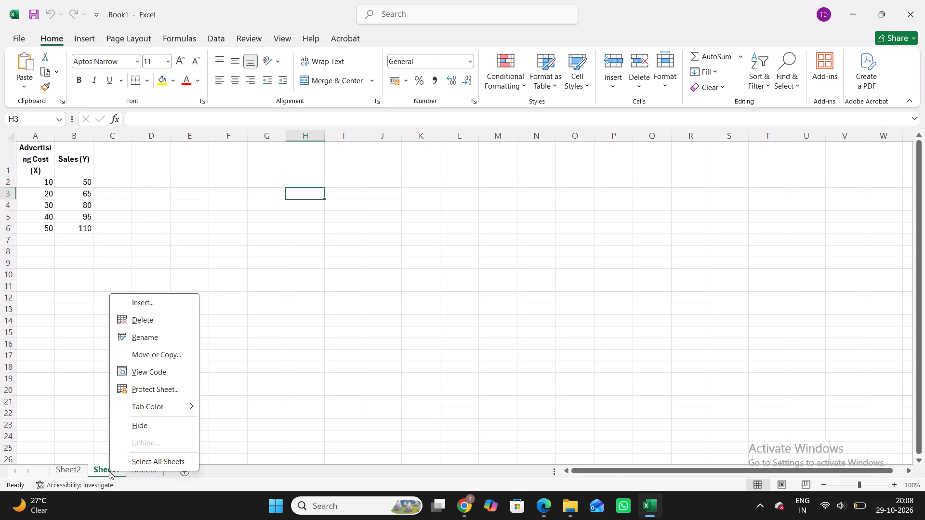
{"action": "left_click", "coordinate": [185, 327]}
{"action": "key", "text": "Return"}
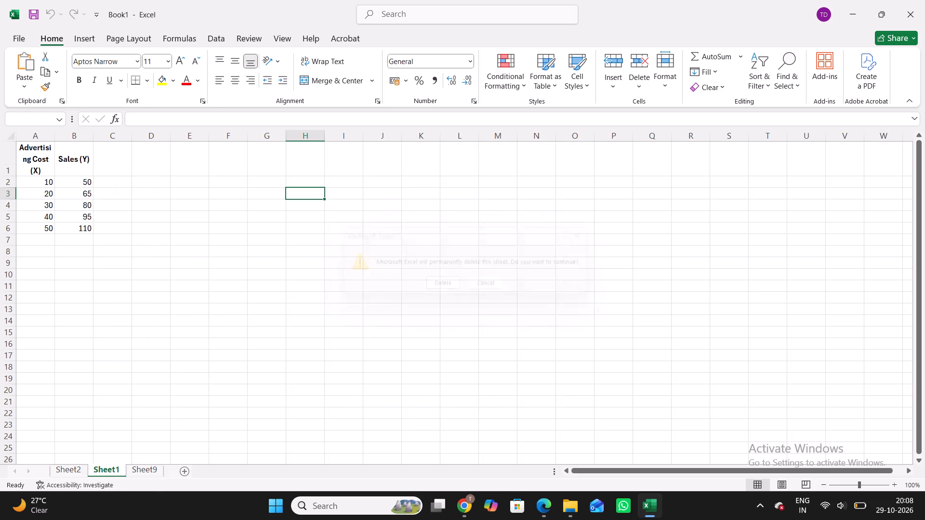
{"action": "right_click", "coordinate": [64, 467]}
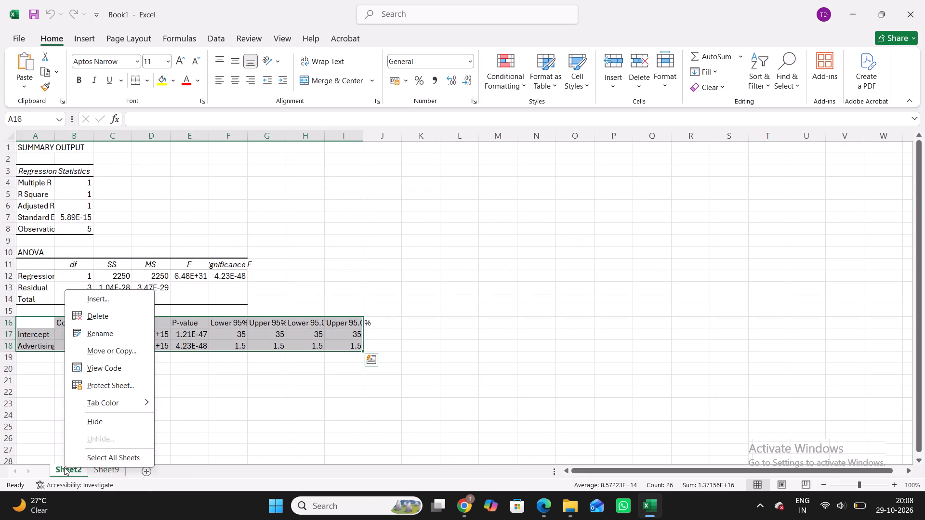
{"action": "left_click", "coordinate": [125, 319]}
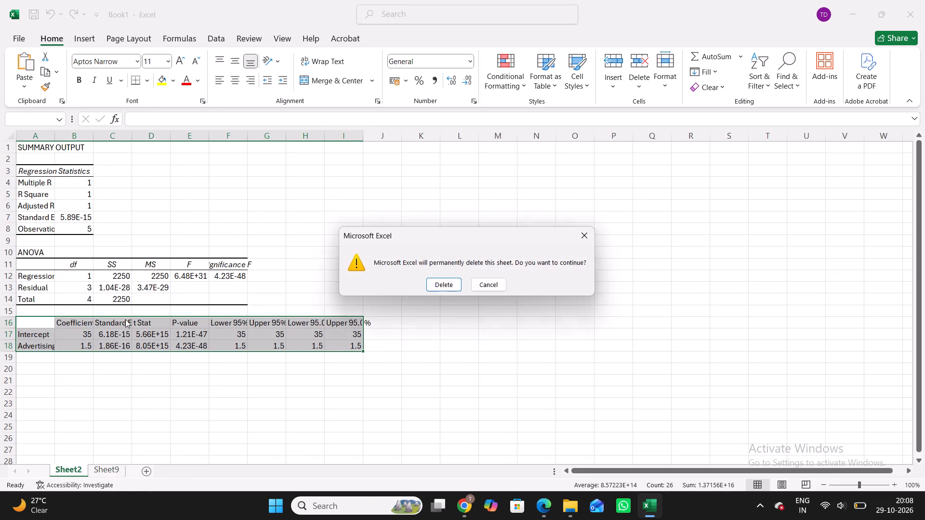
{"action": "key", "text": "Return"}
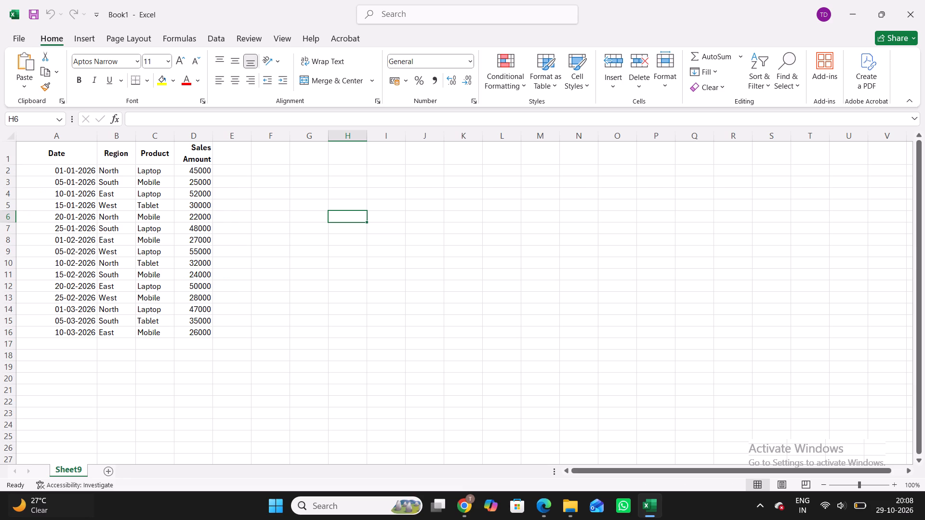
Add a new blank worksheet to the workbook.
{"action": "left_click", "coordinate": [107, 469]}
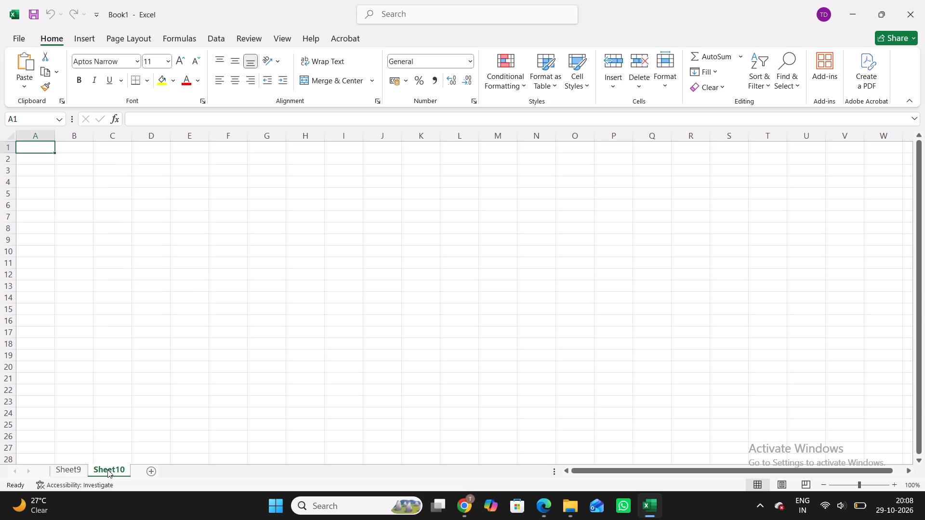
Insert a PivotChart from the Sheet9 sales data, range A1:D16, placed on a new worksheet.
{"action": "left_click", "coordinate": [79, 468]}
{"action": "left_click", "coordinate": [120, 309]}
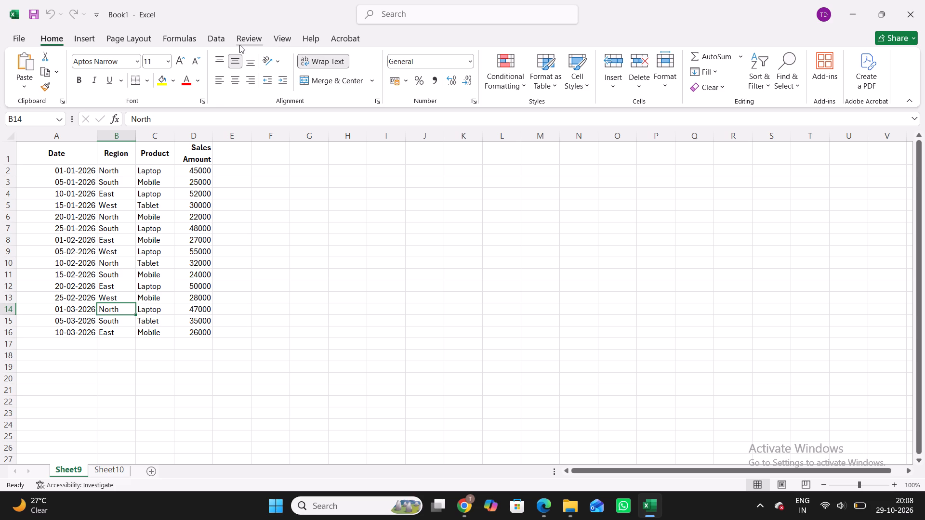
{"action": "left_click", "coordinate": [86, 40]}
{"action": "left_click", "coordinate": [459, 88]}
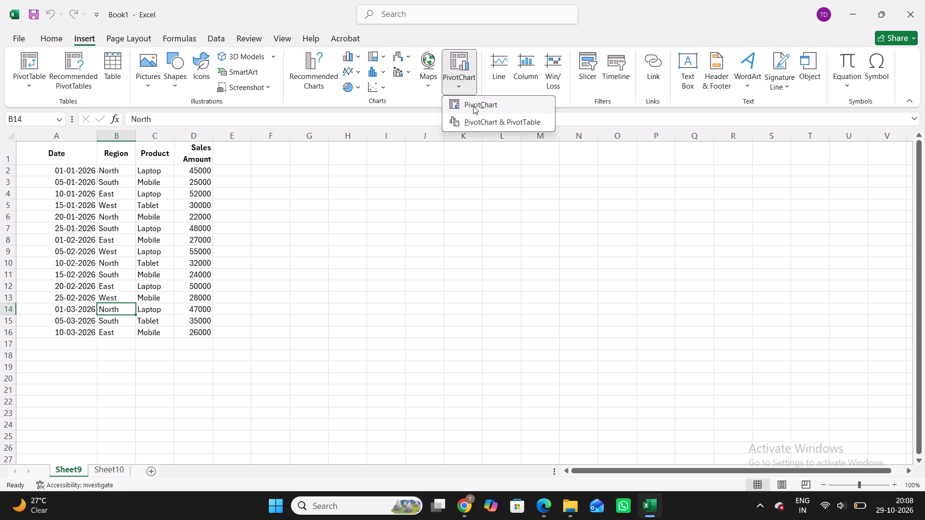
{"action": "left_click", "coordinate": [473, 106]}
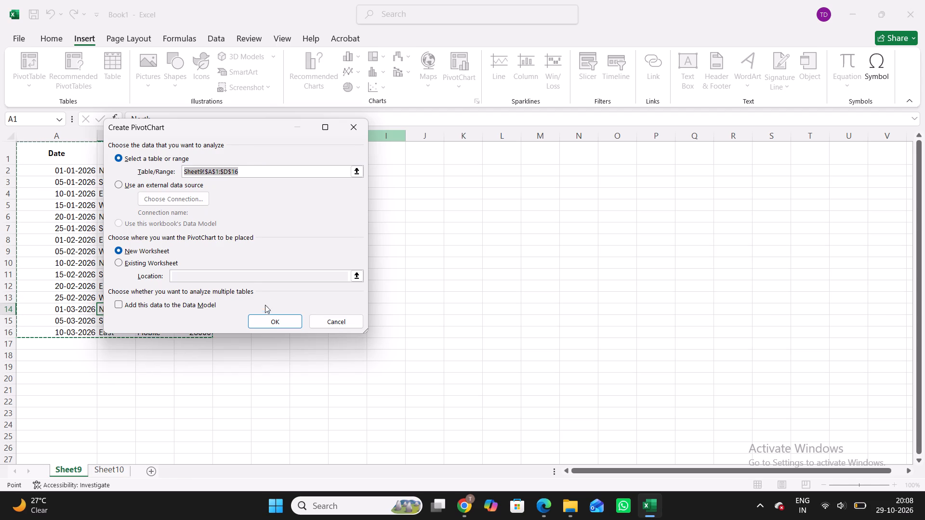
{"action": "left_click", "coordinate": [269, 317]}
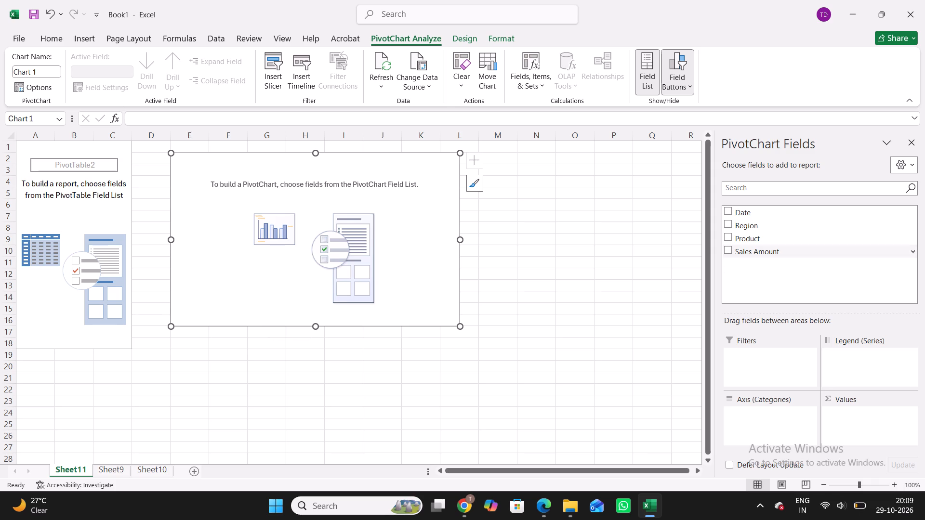
Set up the PivotChart with Region as axis categories, Product as legend series and Sales Amount as summed values.
{"action": "left_click_drag", "start_coordinate": [747, 230], "coordinate": [757, 420]}
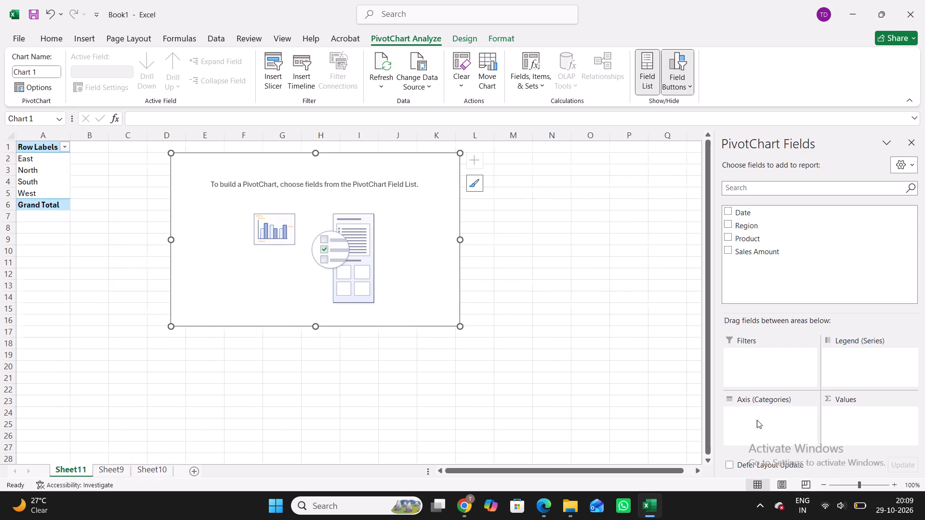
{"action": "left_click_drag", "start_coordinate": [753, 239], "coordinate": [855, 364]}
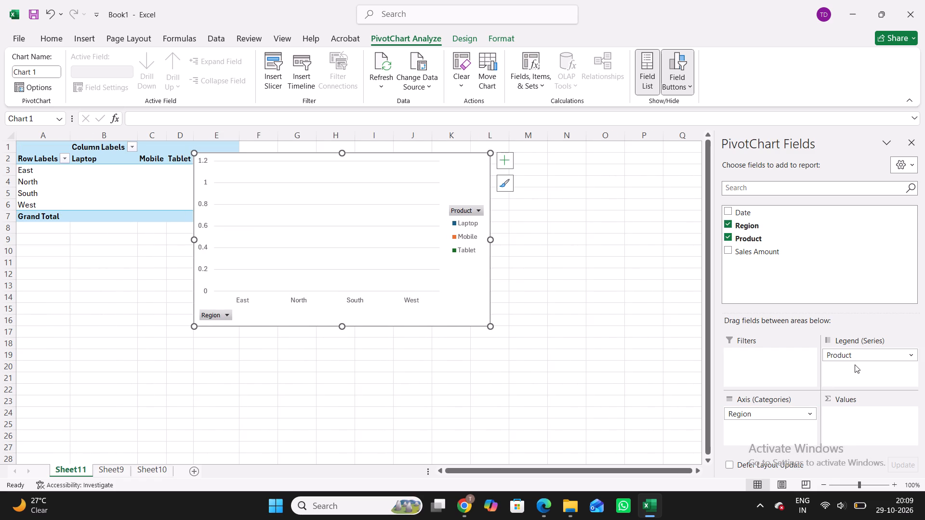
{"action": "left_click_drag", "start_coordinate": [773, 252], "coordinate": [876, 450]}
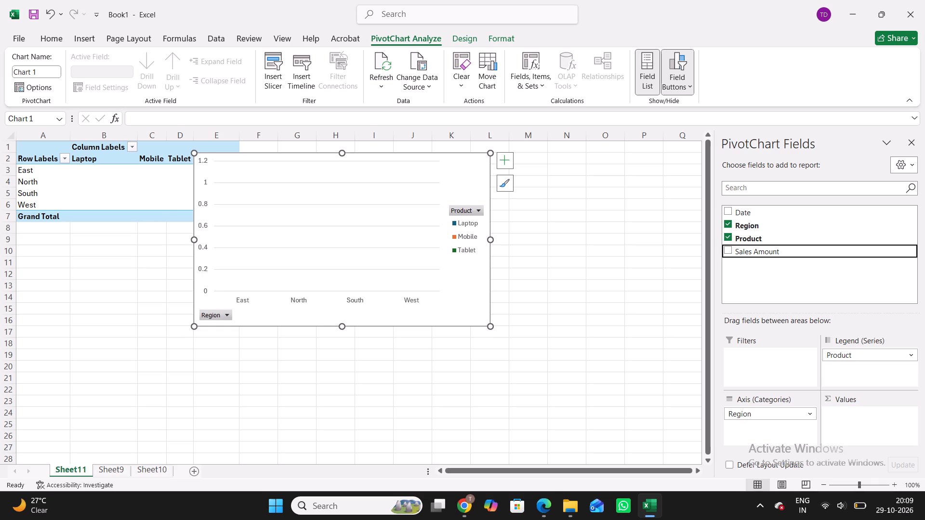
{"action": "left_click_drag", "start_coordinate": [876, 450], "coordinate": [877, 438]}
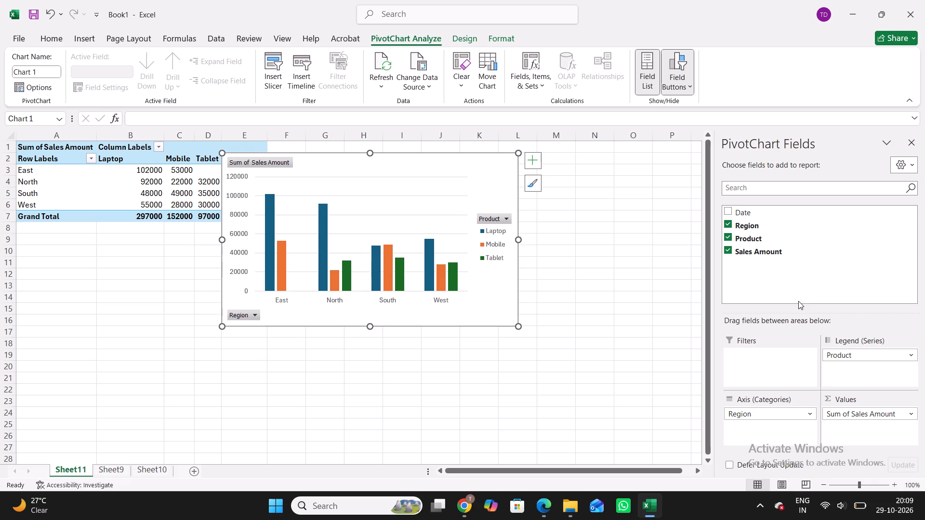
{"action": "left_click", "coordinate": [581, 346]}
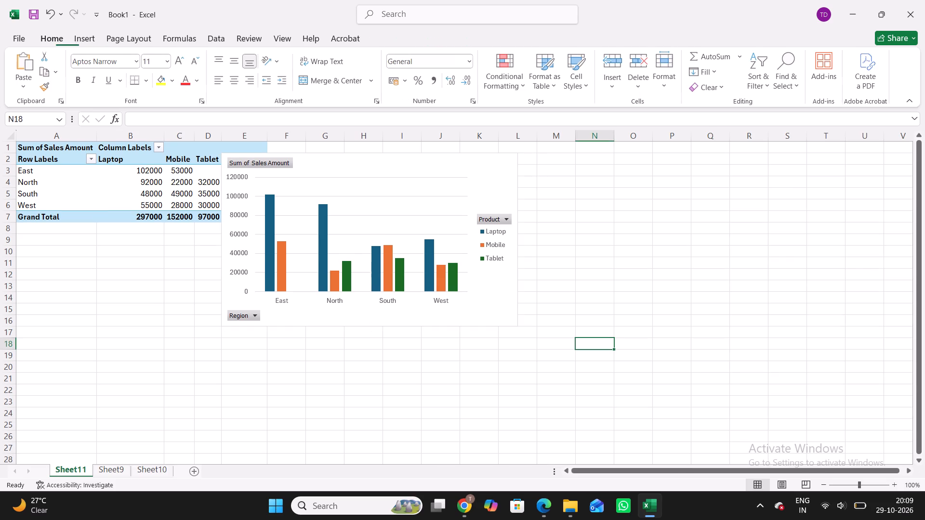
Enter the label "total sales" in cell A14 below the PivotTable.
{"action": "left_click", "coordinate": [30, 295]}
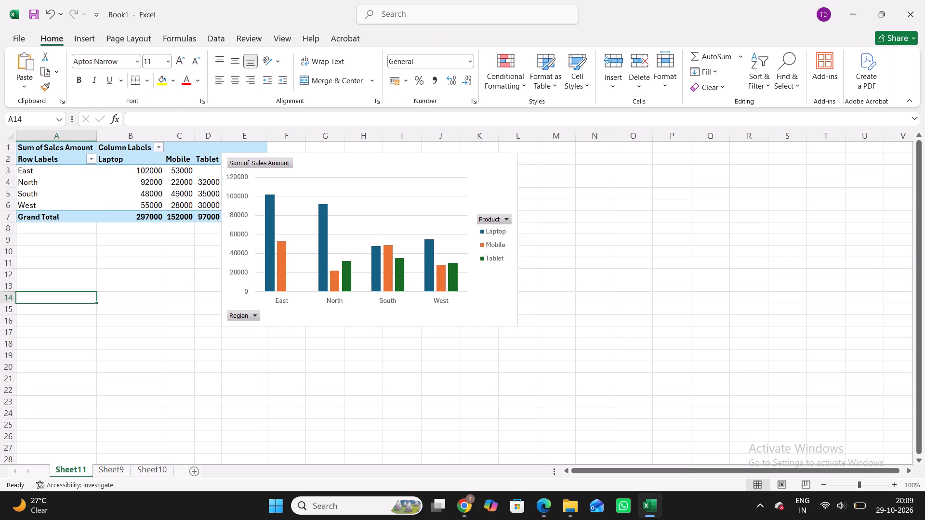
{"action": "type", "text": "total sal"}
{"action": "type", "text": "es"}
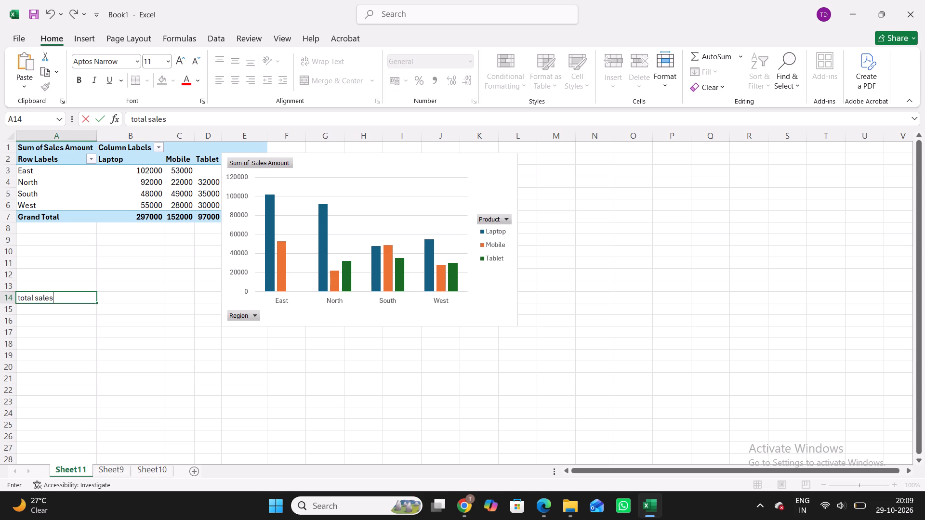
{"action": "key", "text": "Right"}
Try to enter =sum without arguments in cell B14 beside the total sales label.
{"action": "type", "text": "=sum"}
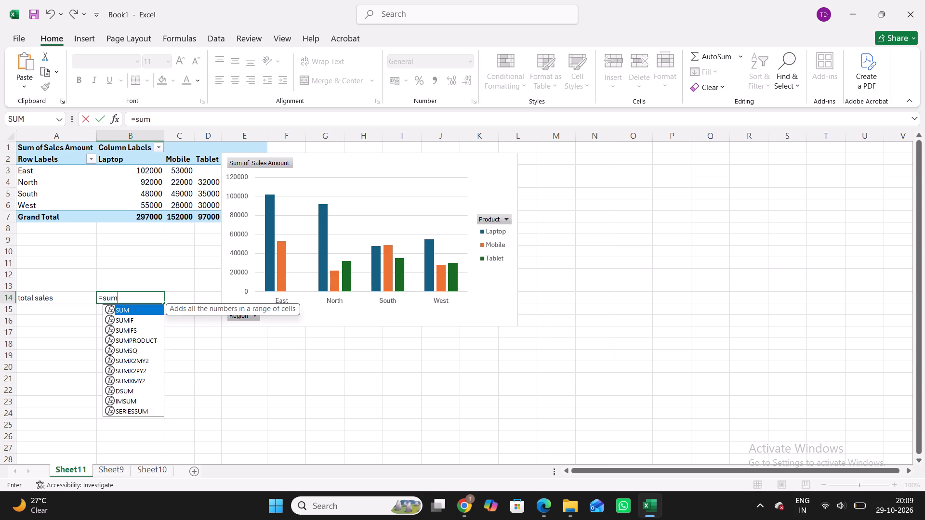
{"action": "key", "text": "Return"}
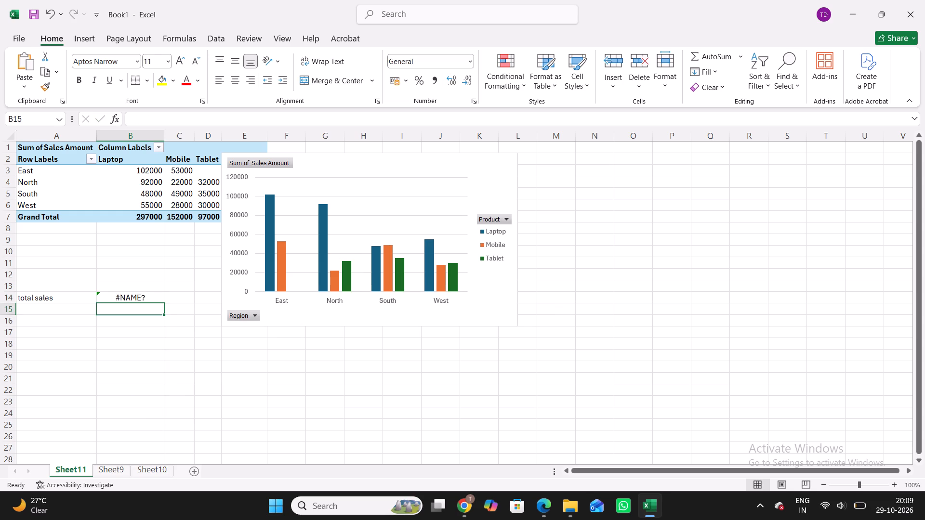
Try to replace the formula in cell B14 with =SUM(SalesTable[Sales Amount]).
{"action": "left_click", "coordinate": [154, 301]}
{"action": "double_click", "coordinate": [154, 301]}
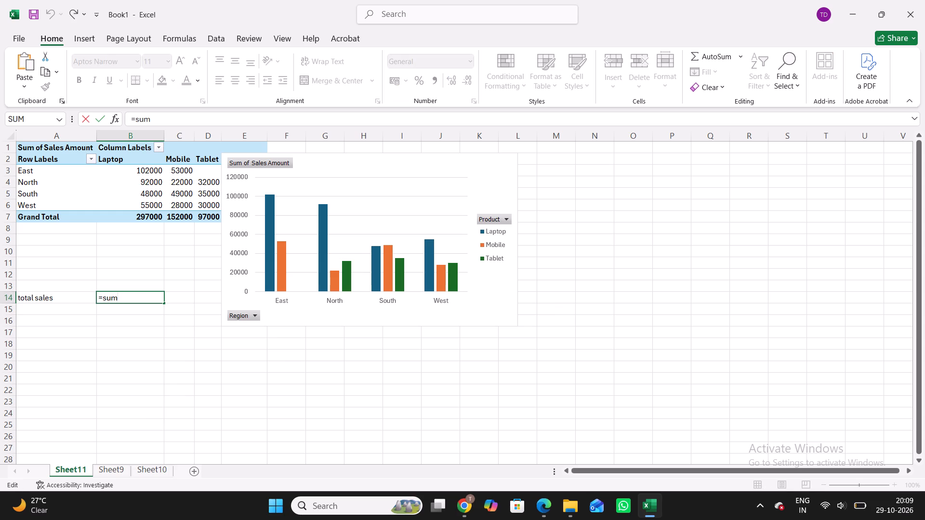
{"action": "key", "text": "BackSpace"}
{"action": "key", "text": "BackSpace"}
{"action": "key", "text": "BackSpace"}
{"action": "type", "text": "SUM"}
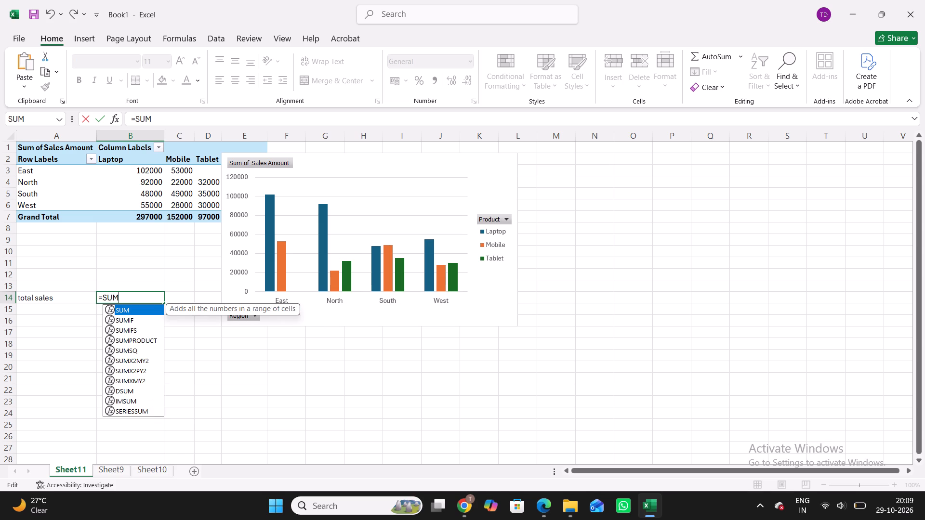
{"action": "key", "text": "shift+parenleft"}
{"action": "type", "text": "Sa"}
{"action": "type", "text": "les"}
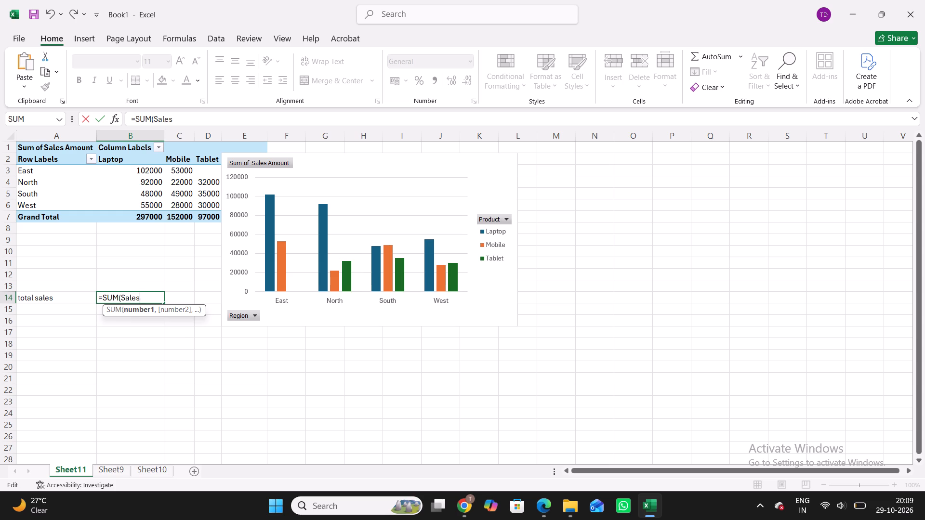
{"action": "type", "text": "TA"}
{"action": "key", "text": "BackSpace"}
{"action": "key", "text": "a"}
{"action": "key", "text": "BackSpace"}
{"action": "type", "text": "able"}
{"action": "key", "text": "bracketleft"}
{"action": "type", "text": "Sales"}
{"action": "key", "text": "space"}
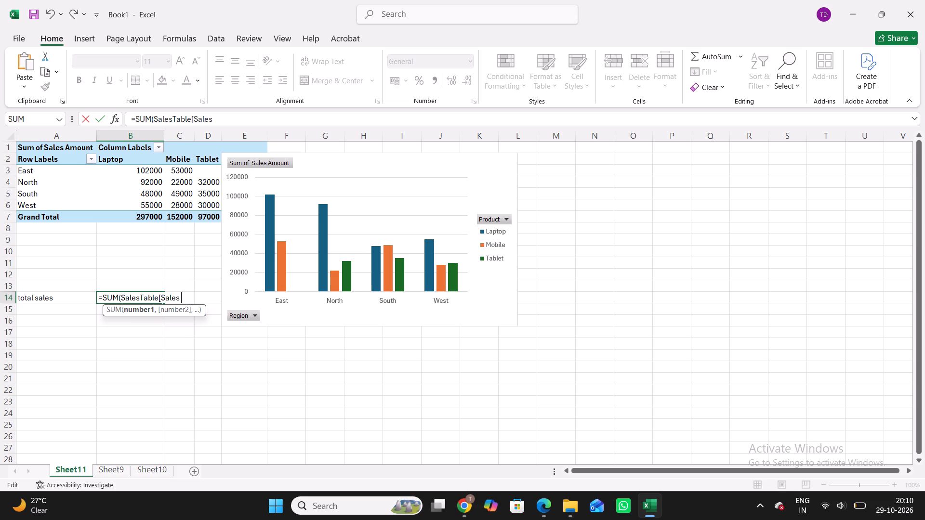
{"action": "type", "text": "Amount"}
{"action": "key", "text": "bracketright"}
{"action": "key", "text": "shift+parenright"}
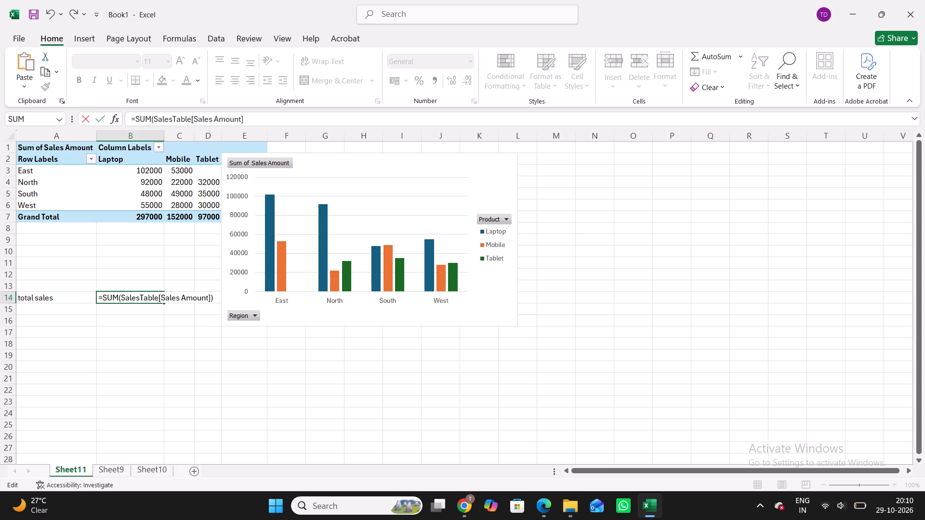
{"action": "key", "text": "Return"}
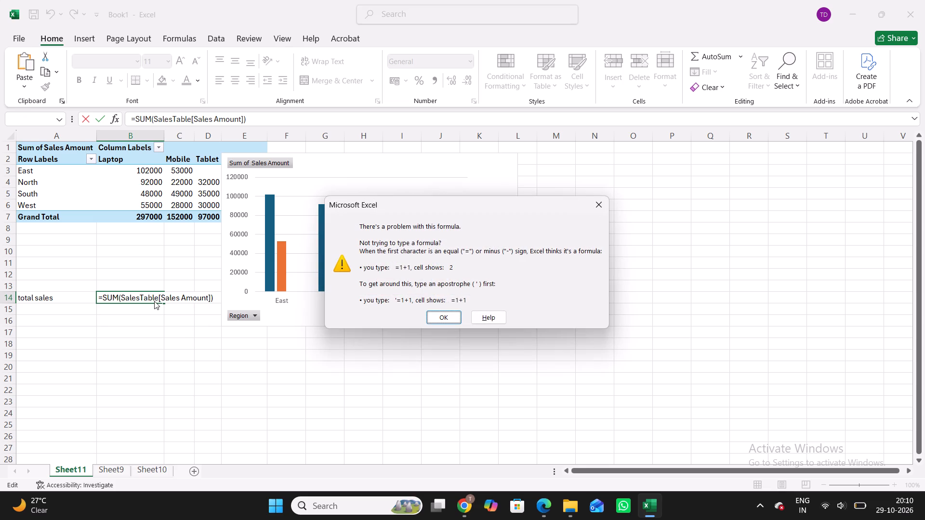
{"action": "left_click", "coordinate": [440, 315]}
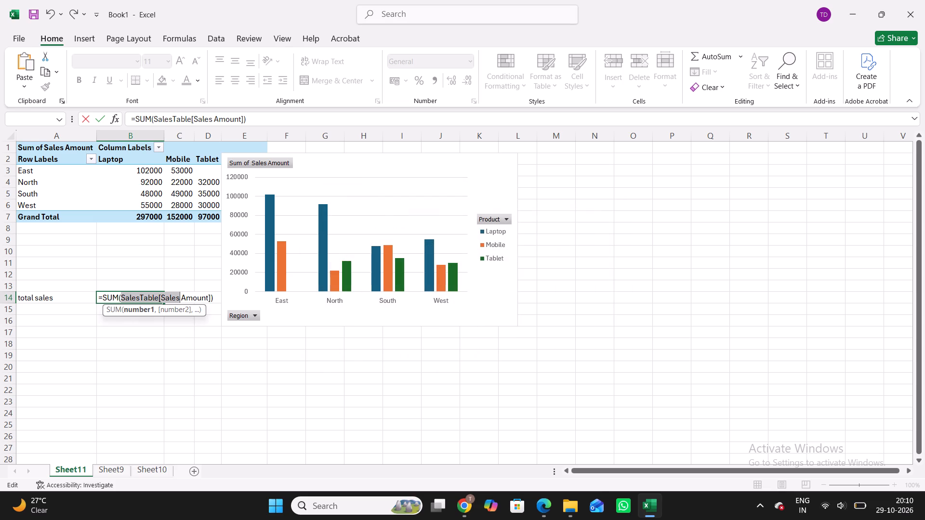
{"action": "left_click", "coordinate": [177, 366]}
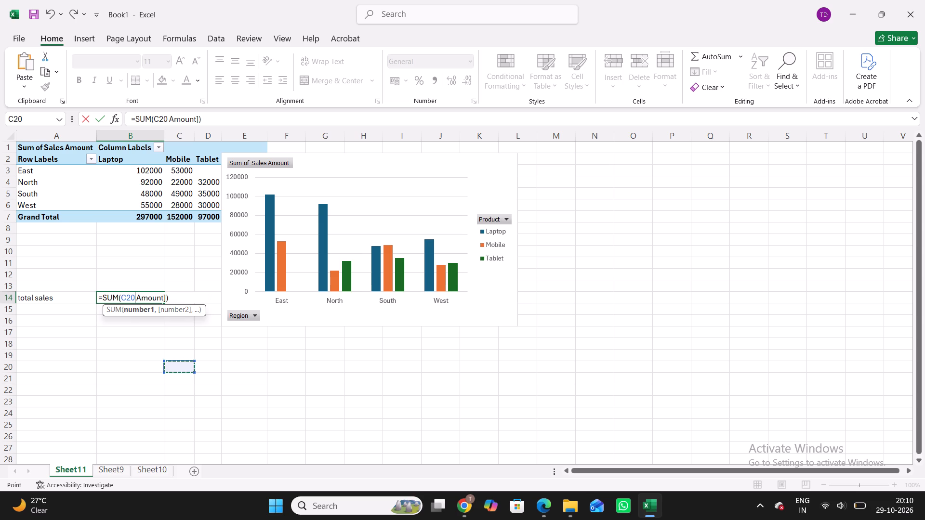
{"action": "left_click", "coordinate": [178, 299]}
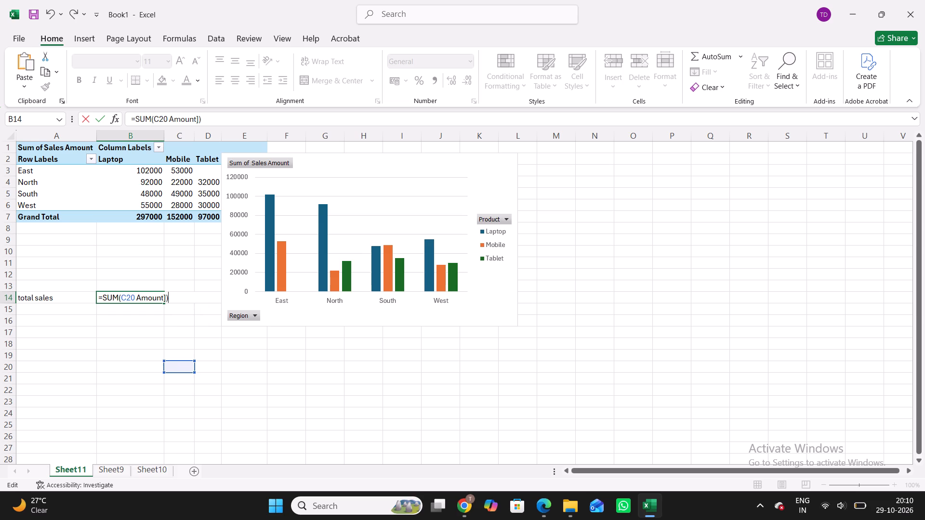
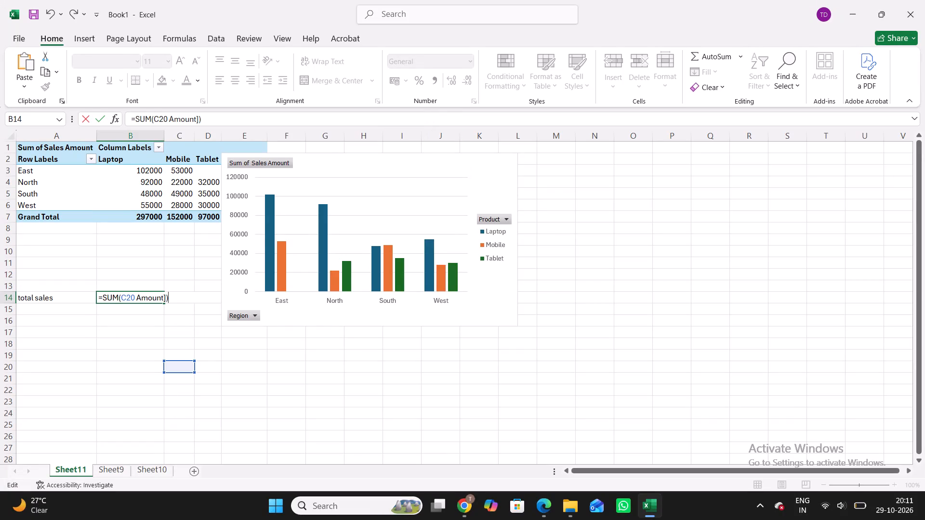
Discard the faulty SUM formula from cell B14 beside the total sales label.
{"action": "left_click", "coordinate": [403, 171]}
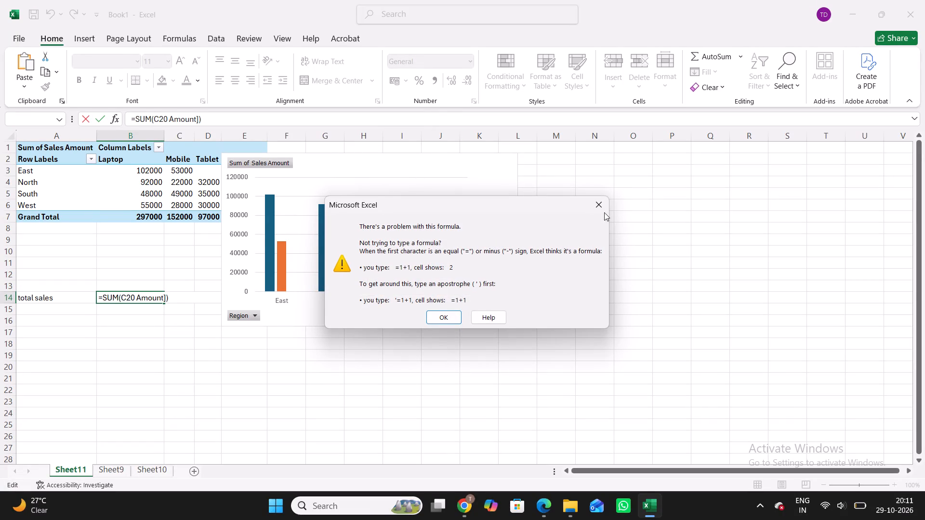
{"action": "left_click", "coordinate": [601, 205]}
{"action": "key", "text": "BackSpace"}
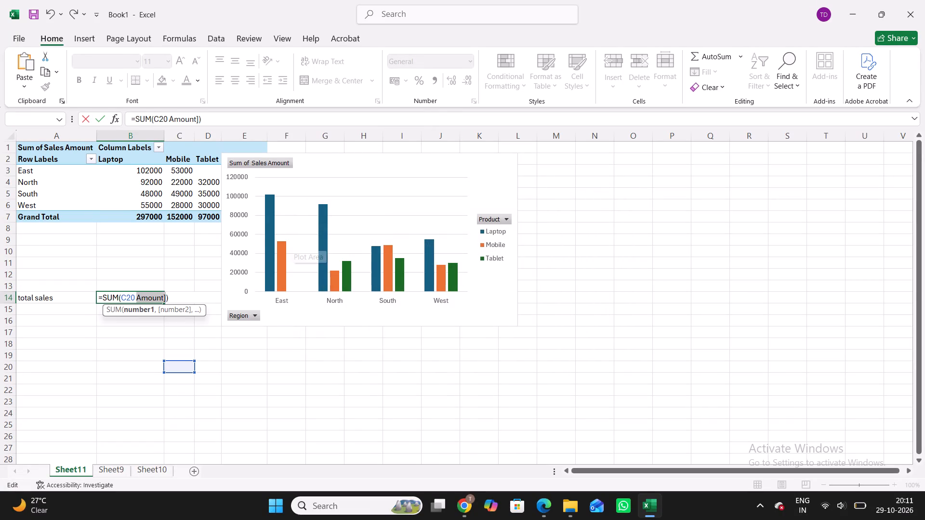
{"action": "key", "text": "BackSpace"}
{"action": "key", "text": "Right"}
{"action": "key", "text": "BackSpace"}
{"action": "key", "text": "BackSpace"}
{"action": "key", "text": "BackSpace"}
{"action": "key", "text": "BackSpace"}
{"action": "key", "text": "BackSpace"}
{"action": "key", "text": "BackSpace"}
{"action": "key", "text": "BackSpace"}
{"action": "key", "text": "BackSpace"}
{"action": "key", "text": "BackSpace"}
{"action": "key", "text": "BackSpace"}
{"action": "key", "text": "BackSpace"}
{"action": "key", "text": "BackSpace"}
{"action": "key", "text": "BackSpace"}
{"action": "key", "text": "BackSpace"}
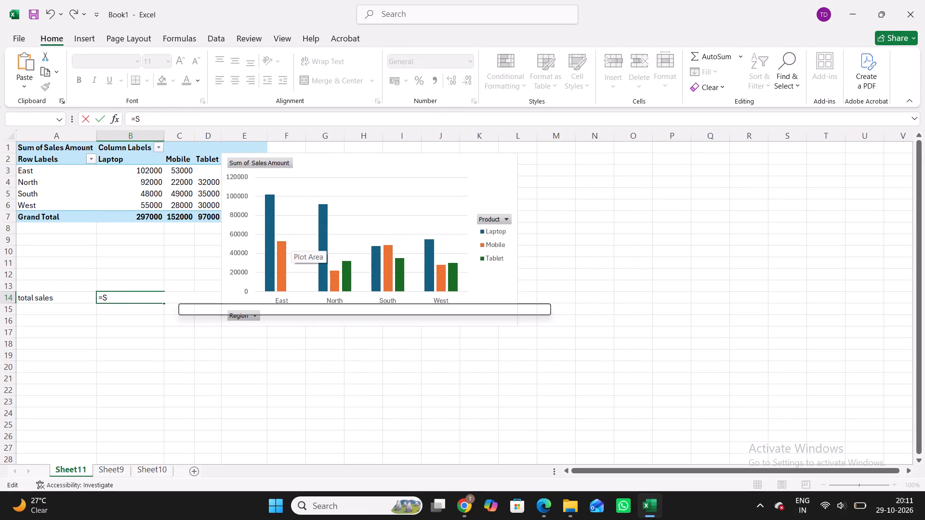
Insert a timeline for the Date field linked to the sales PivotChart.
{"action": "left_click", "coordinate": [383, 162]}
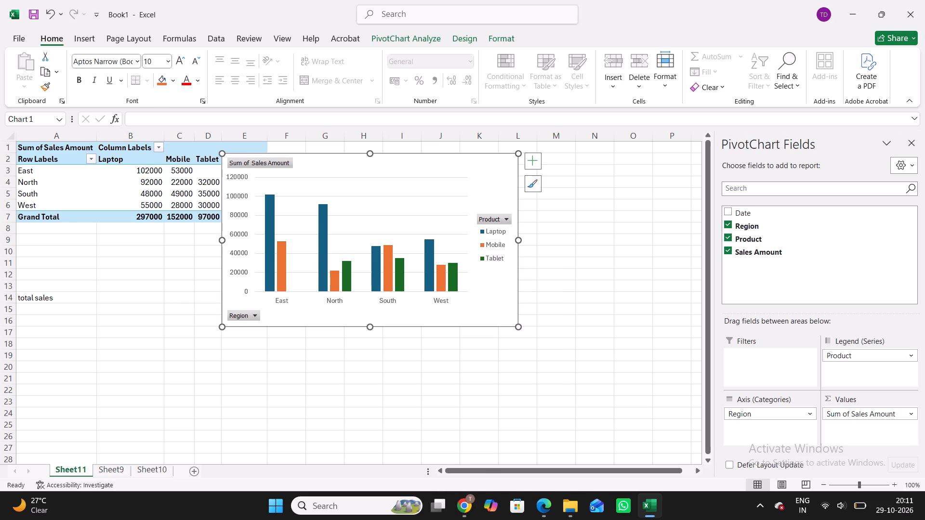
{"action": "left_click", "coordinate": [401, 37]}
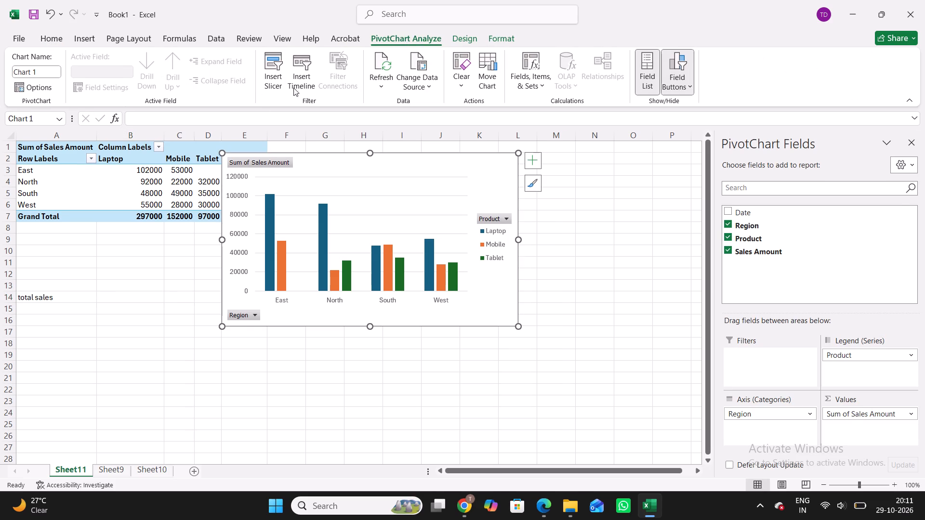
{"action": "left_click", "coordinate": [304, 84]}
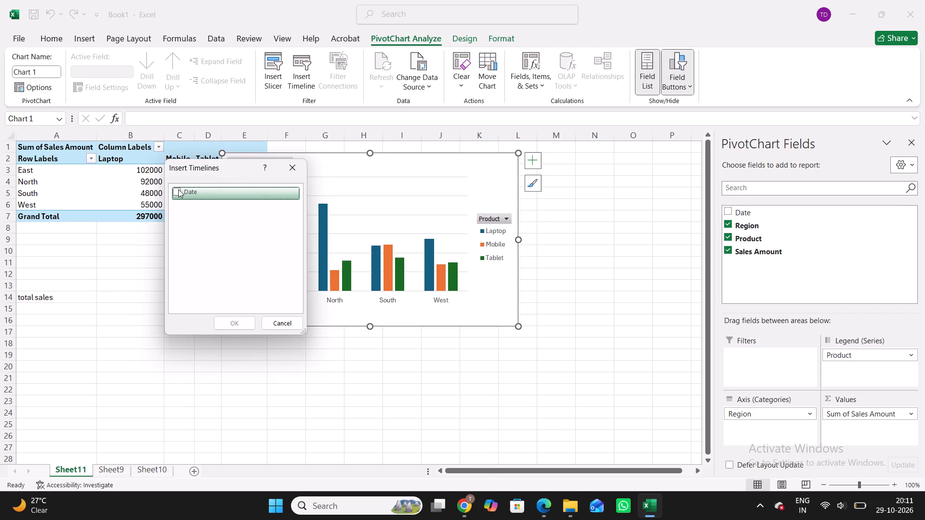
{"action": "left_click", "coordinate": [177, 192]}
{"action": "left_click", "coordinate": [251, 328]}
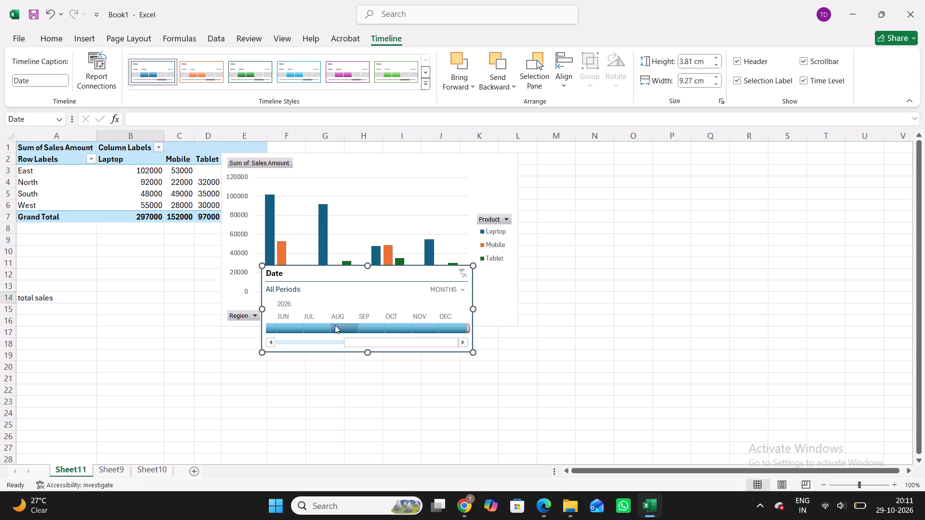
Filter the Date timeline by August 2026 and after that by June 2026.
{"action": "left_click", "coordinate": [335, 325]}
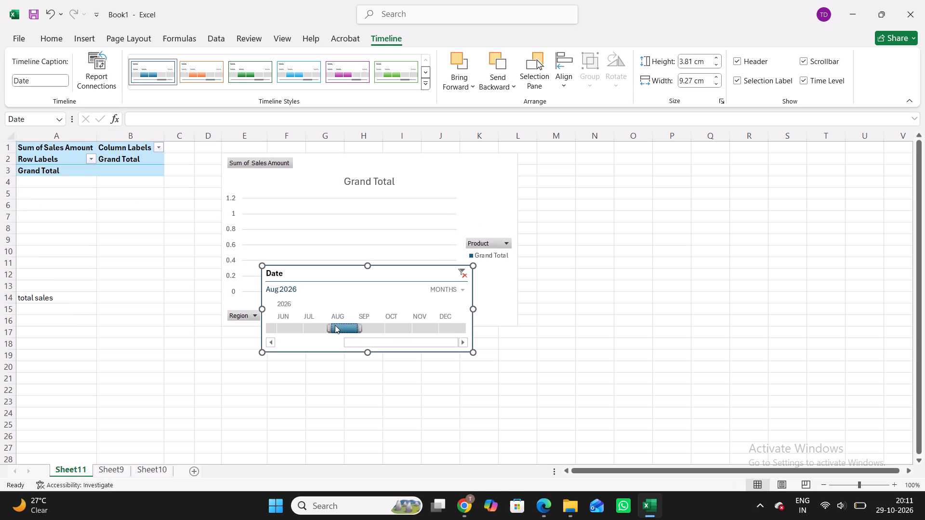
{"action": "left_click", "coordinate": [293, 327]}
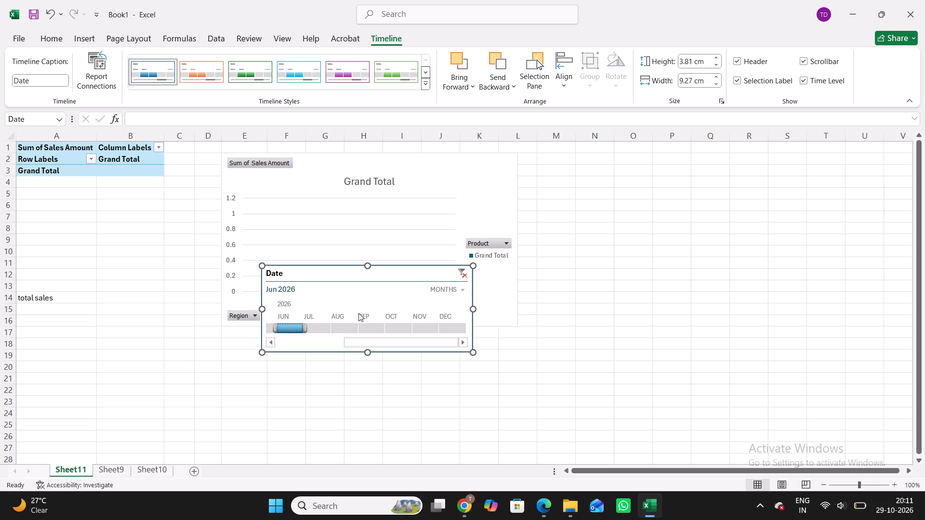
Switch the Date timeline to quarters and step through Q3 and Q4, settling on Q1 2026 as the filter.
{"action": "left_click", "coordinate": [459, 290]}
{"action": "left_click", "coordinate": [463, 318]}
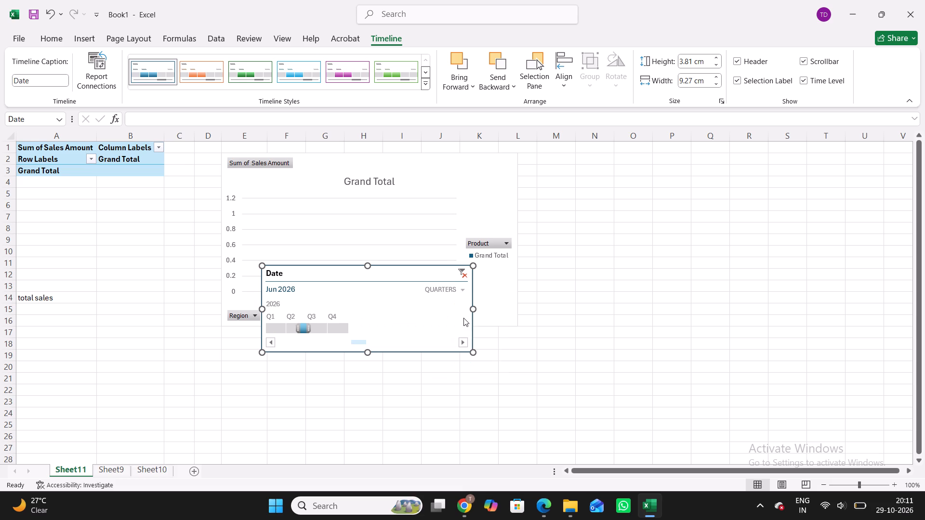
{"action": "left_click", "coordinate": [323, 327]}
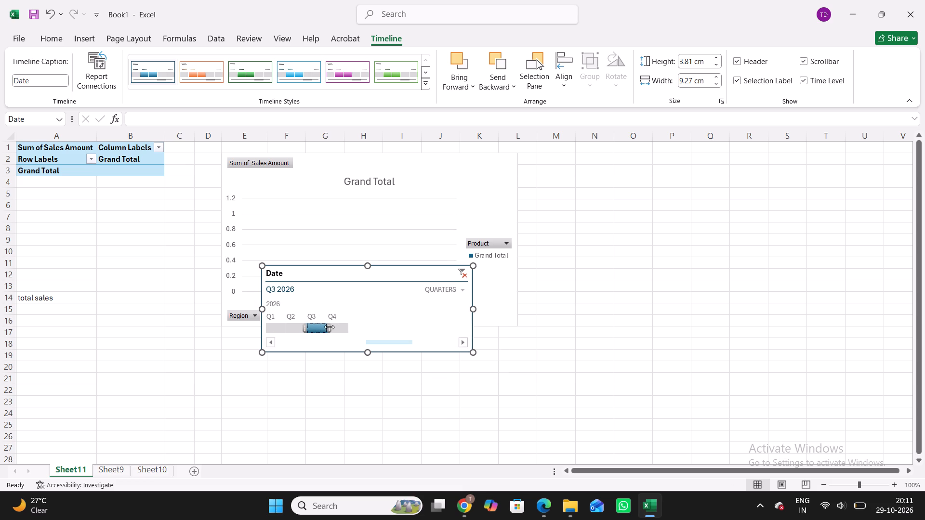
{"action": "left_click", "coordinate": [336, 327]}
{"action": "left_click", "coordinate": [269, 325]}
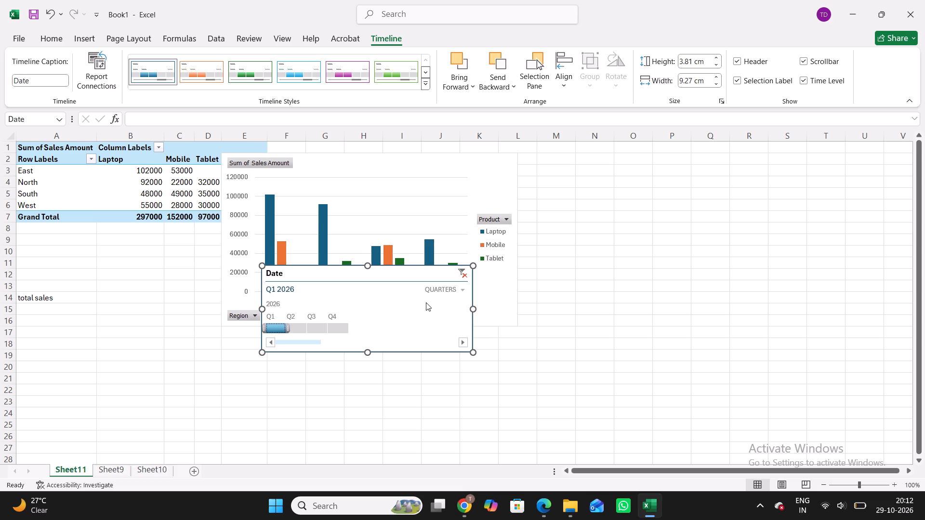
Go to the sales source data on Sheet9 and select a cell in its Date column.
{"action": "left_click", "coordinate": [106, 471]}
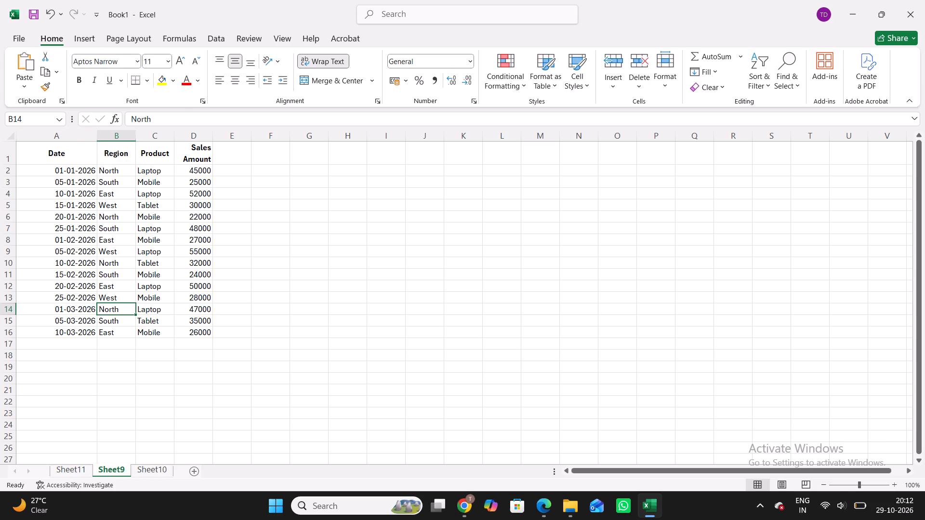
{"action": "left_click", "coordinate": [49, 248]}
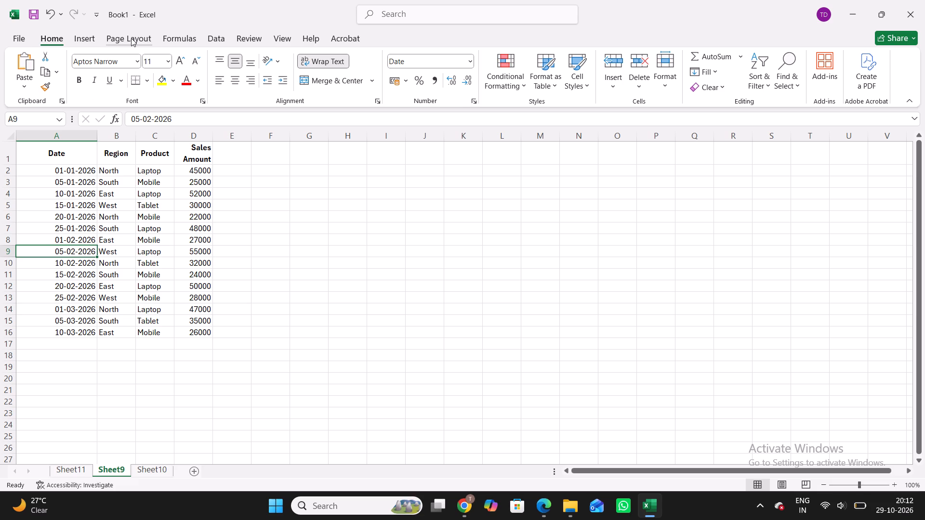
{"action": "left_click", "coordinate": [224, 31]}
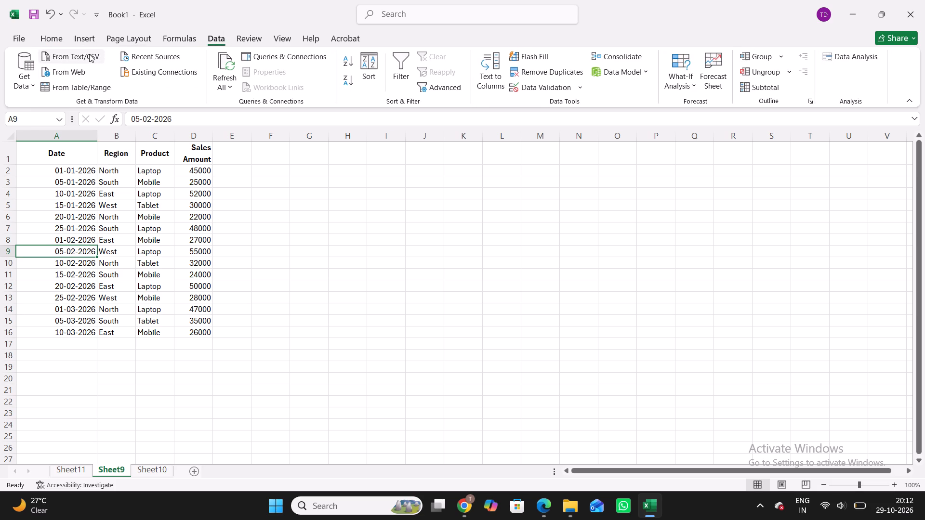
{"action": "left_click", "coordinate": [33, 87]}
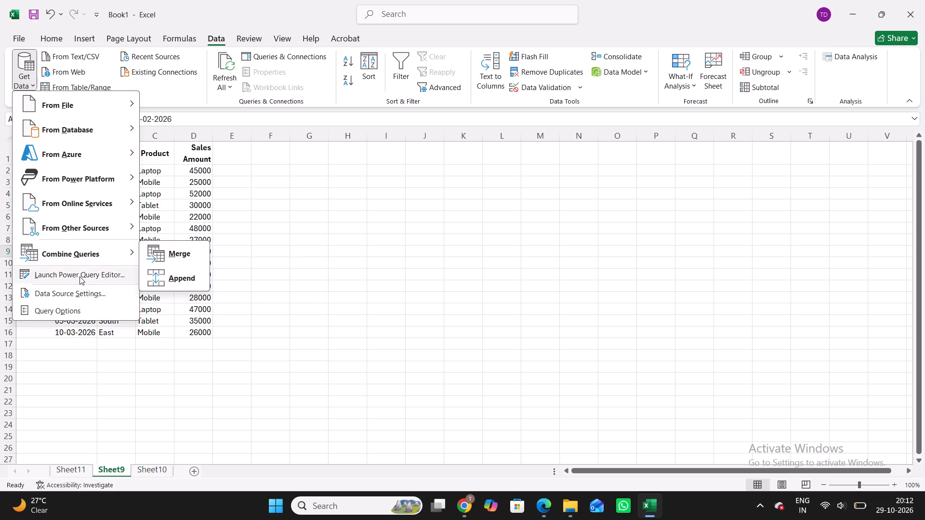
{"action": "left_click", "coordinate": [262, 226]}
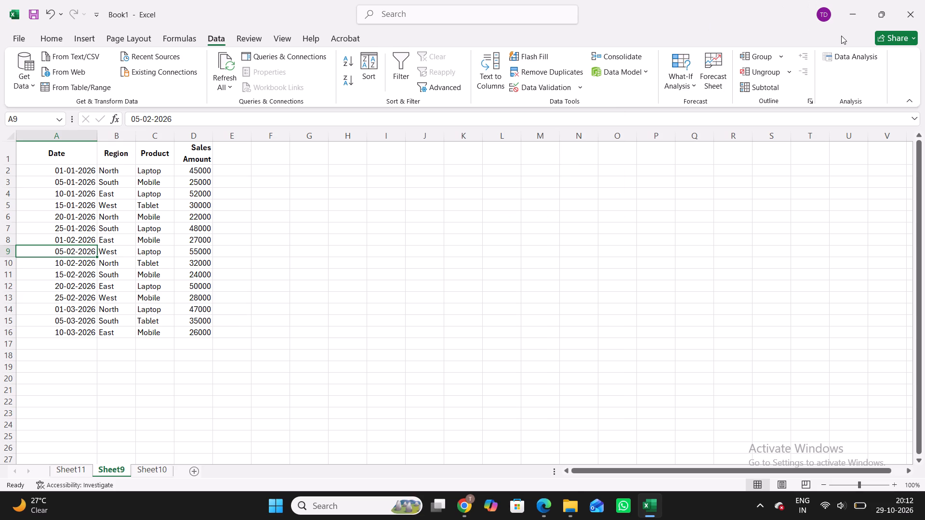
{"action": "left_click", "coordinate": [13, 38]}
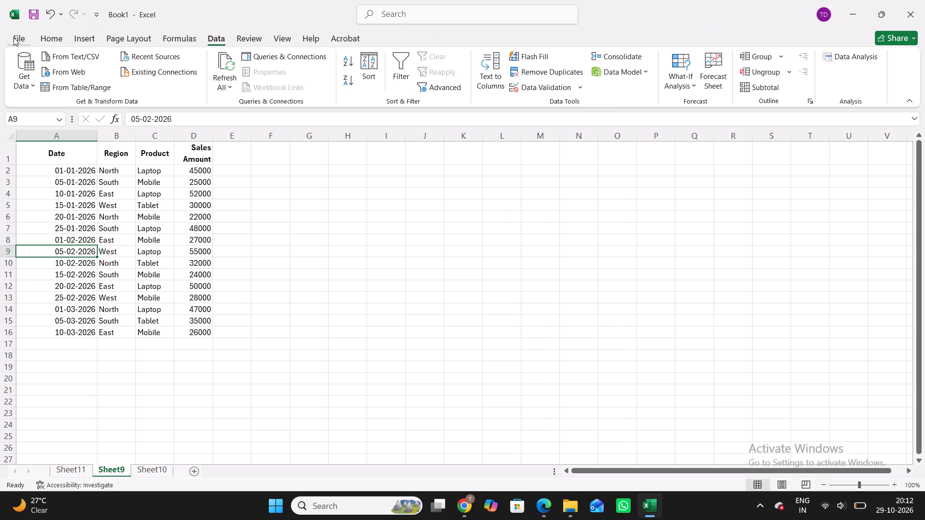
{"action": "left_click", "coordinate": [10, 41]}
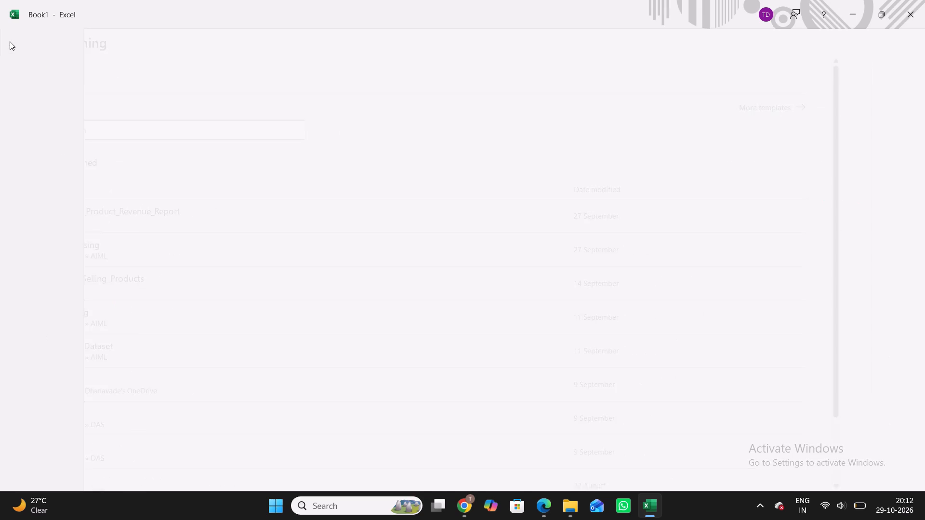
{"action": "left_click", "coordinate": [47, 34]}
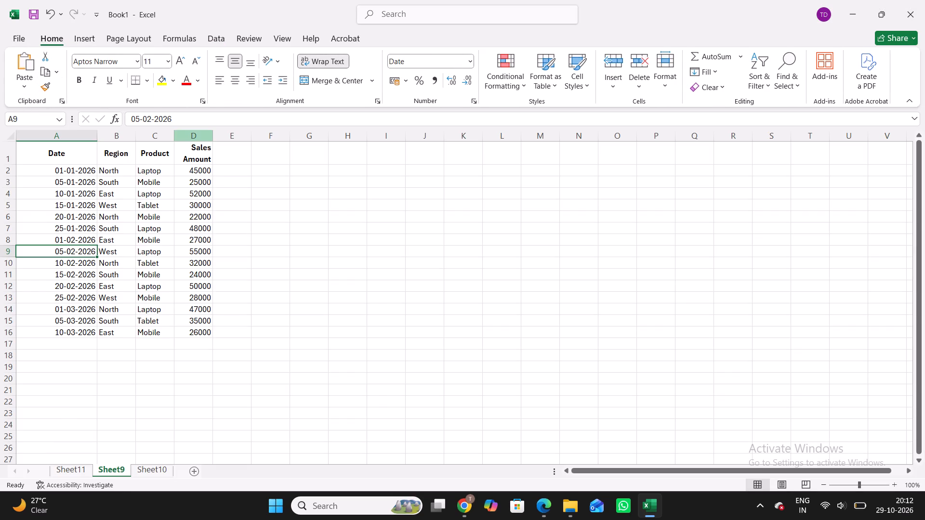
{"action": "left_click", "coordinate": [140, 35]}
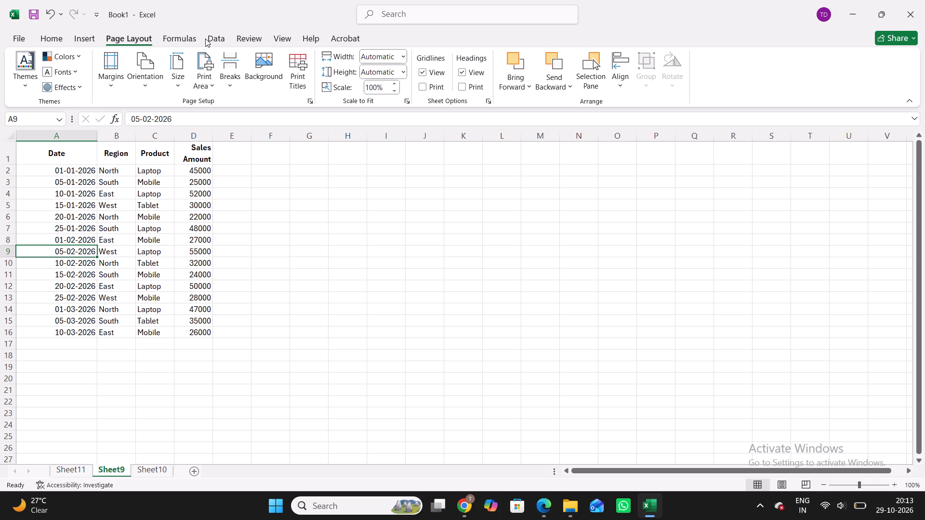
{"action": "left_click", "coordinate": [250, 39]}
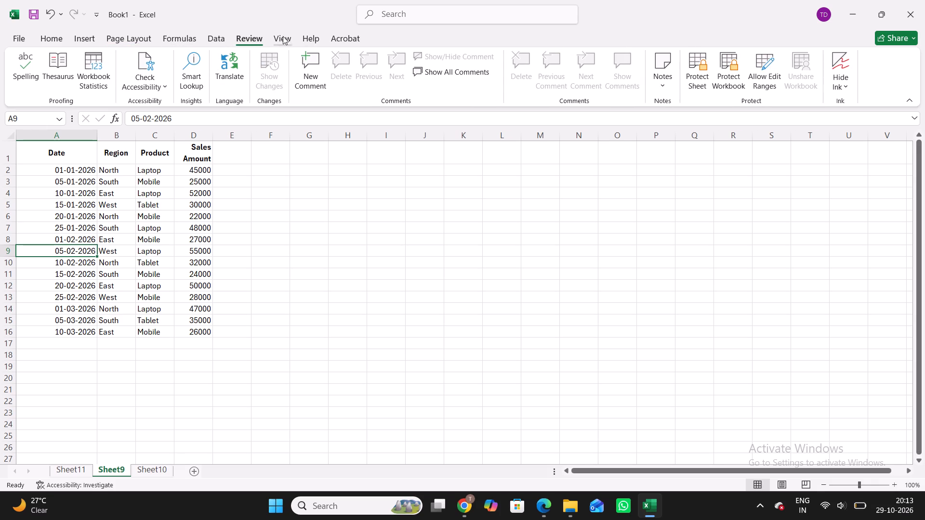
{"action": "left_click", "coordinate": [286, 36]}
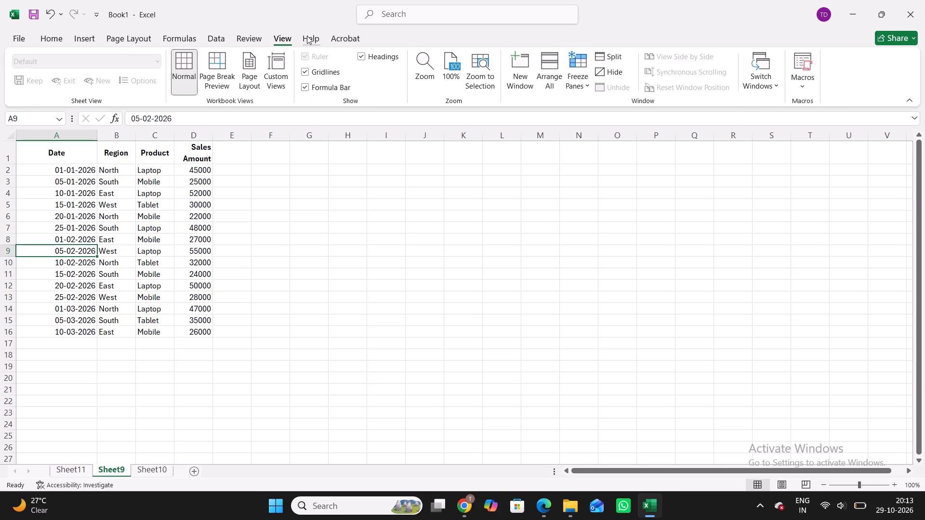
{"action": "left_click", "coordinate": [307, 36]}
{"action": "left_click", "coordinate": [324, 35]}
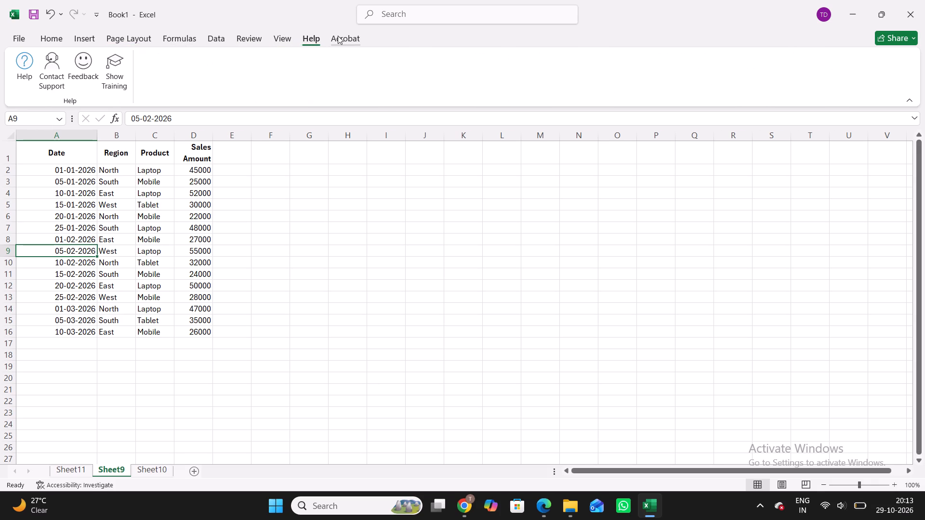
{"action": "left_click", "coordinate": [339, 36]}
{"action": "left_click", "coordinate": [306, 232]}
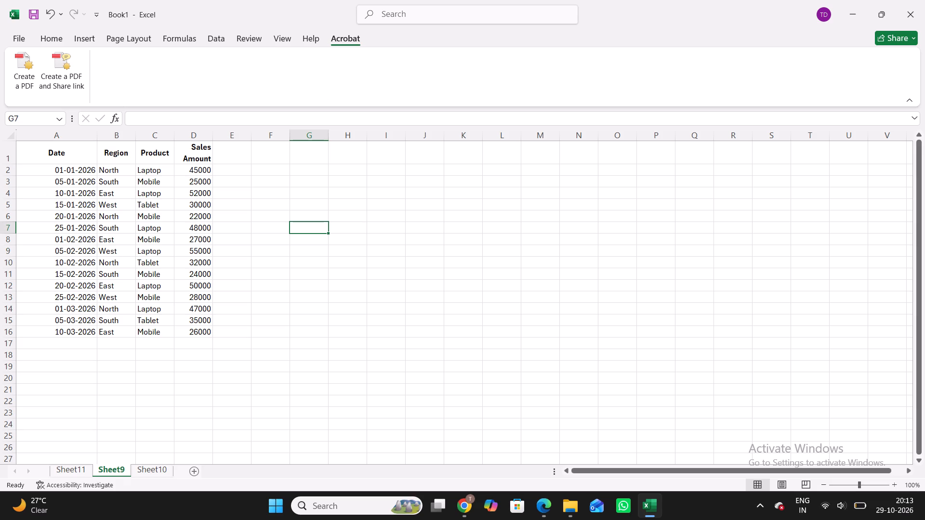
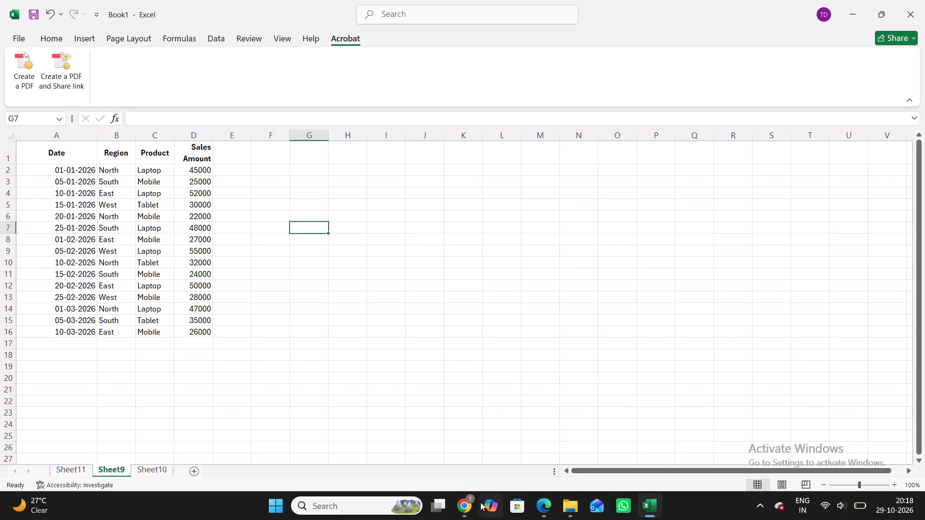
Switch to the ChatGPT chart guidance in Chrome and copy the product dataset table from the "Create the Dataset" section.
{"action": "left_click", "coordinate": [467, 513]}
{"action": "scroll", "coordinate": [524, 275], "scroll_direction": "up", "scroll_amount": 16}
{"action": "scroll", "coordinate": [524, 275], "scroll_direction": "up", "scroll_amount": 15}
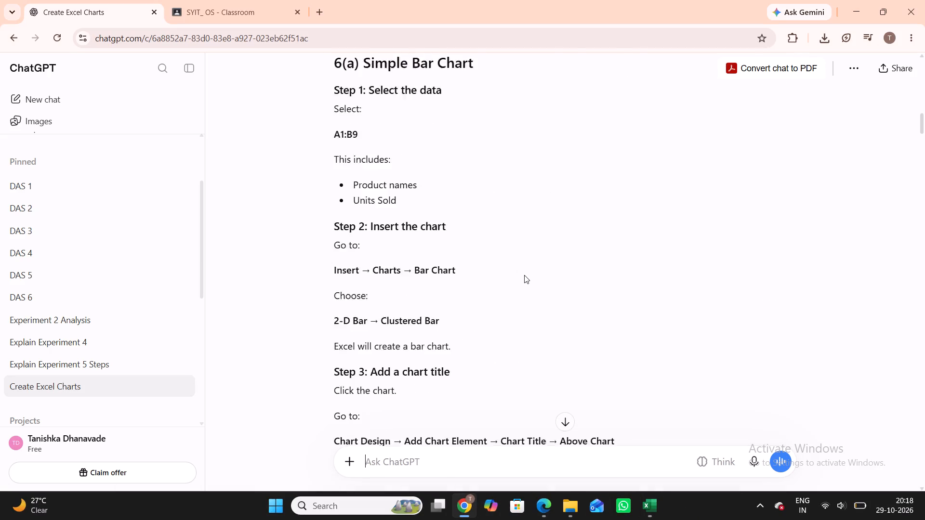
{"action": "scroll", "coordinate": [524, 275], "scroll_direction": "up", "scroll_amount": 6}
{"action": "scroll", "coordinate": [524, 275], "scroll_direction": "down", "scroll_amount": 6}
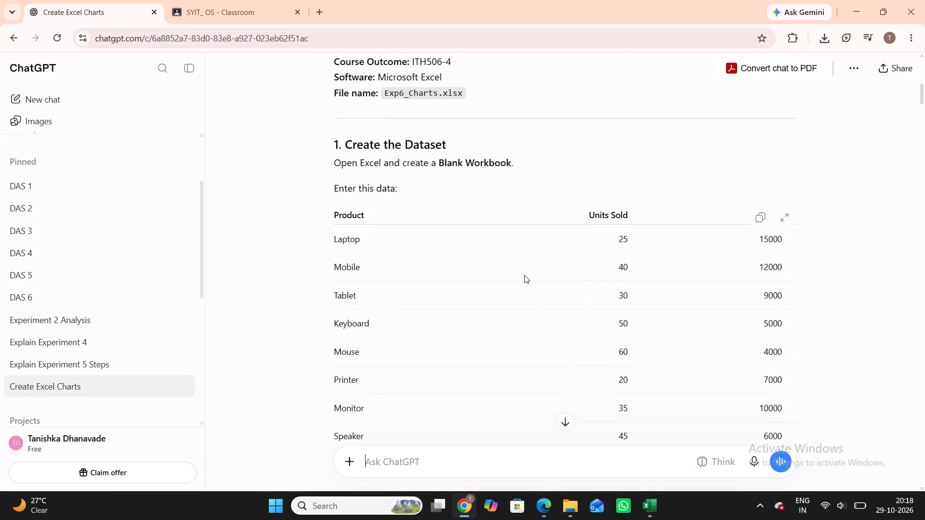
{"action": "left_click", "coordinate": [760, 210]}
Switch back to Book1 in Excel, add a new worksheet, and paste the Product, Units Sold and Profit table at A1.
{"action": "left_click", "coordinate": [655, 514]}
{"action": "left_click", "coordinate": [196, 470]}
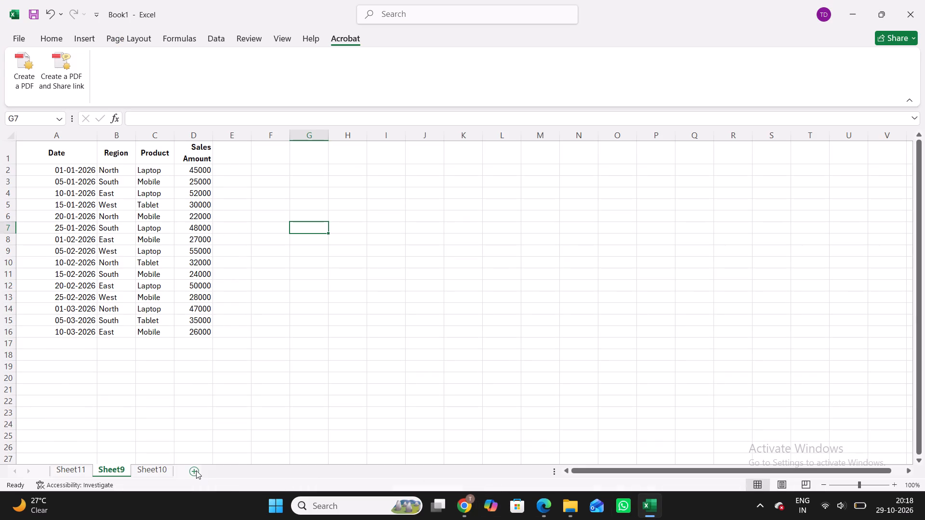
{"action": "key", "text": "ctrl+v"}
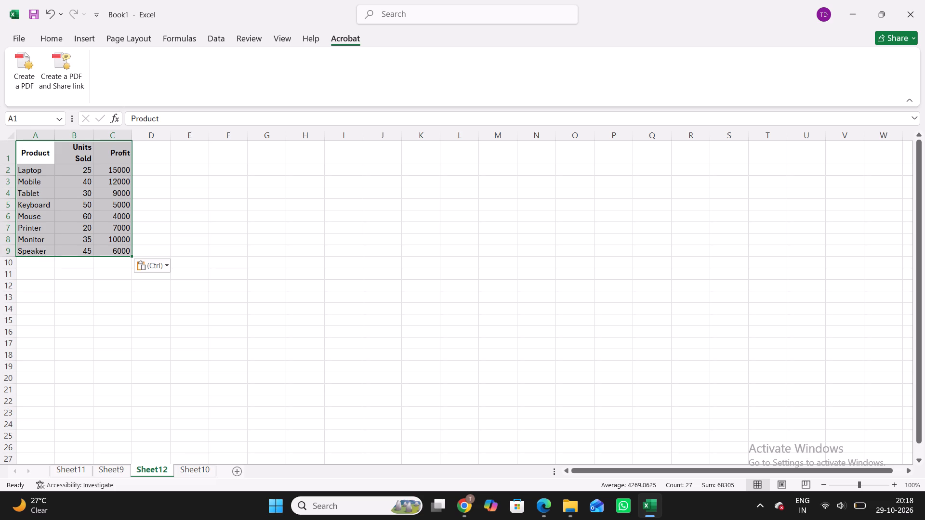
{"action": "left_click", "coordinate": [213, 250]}
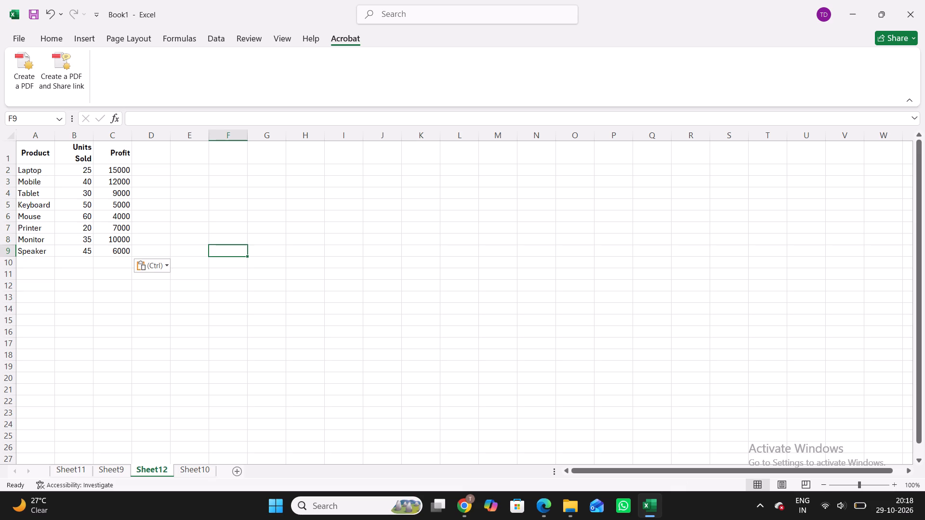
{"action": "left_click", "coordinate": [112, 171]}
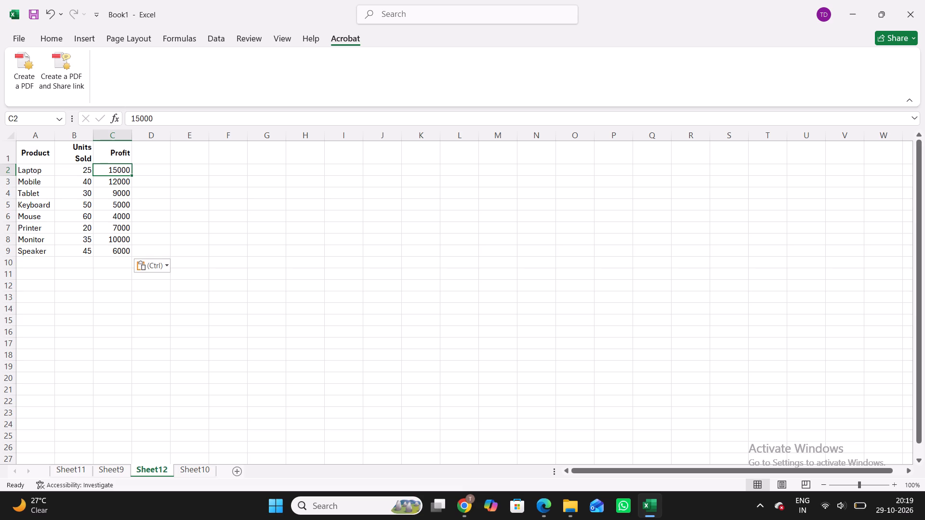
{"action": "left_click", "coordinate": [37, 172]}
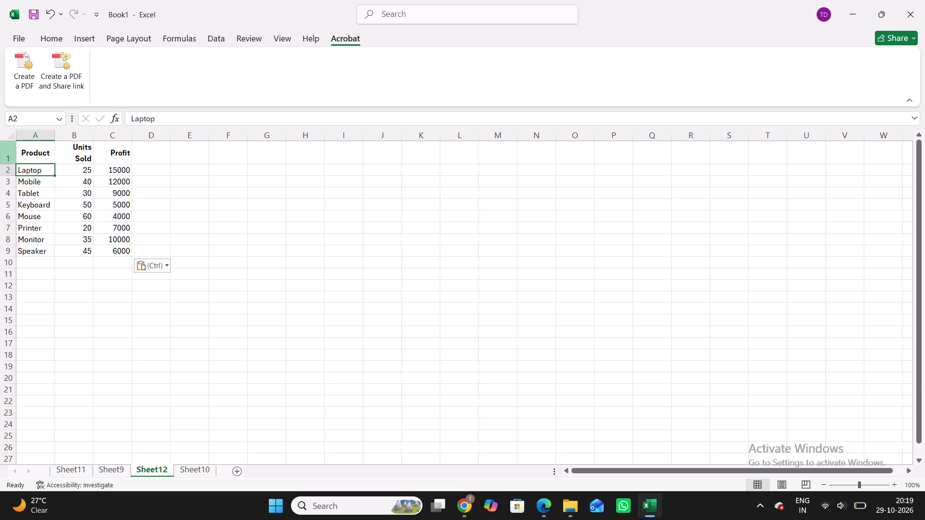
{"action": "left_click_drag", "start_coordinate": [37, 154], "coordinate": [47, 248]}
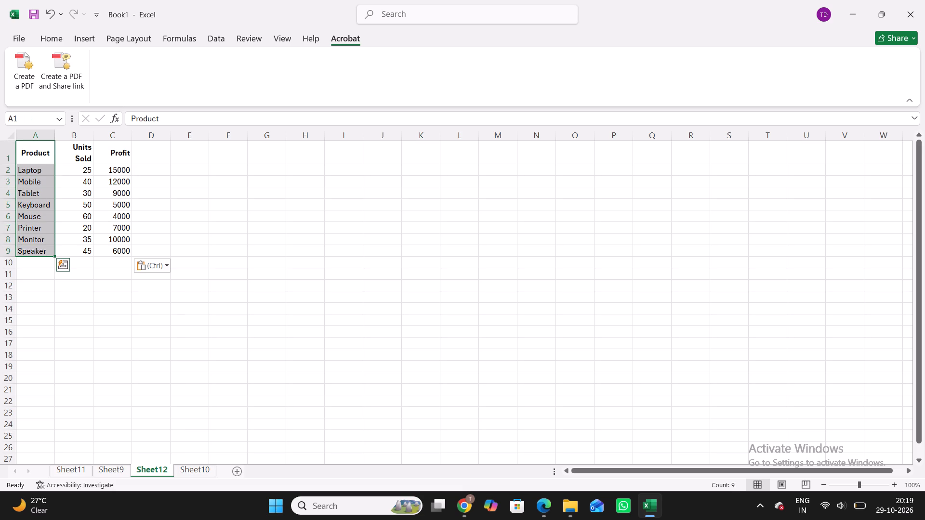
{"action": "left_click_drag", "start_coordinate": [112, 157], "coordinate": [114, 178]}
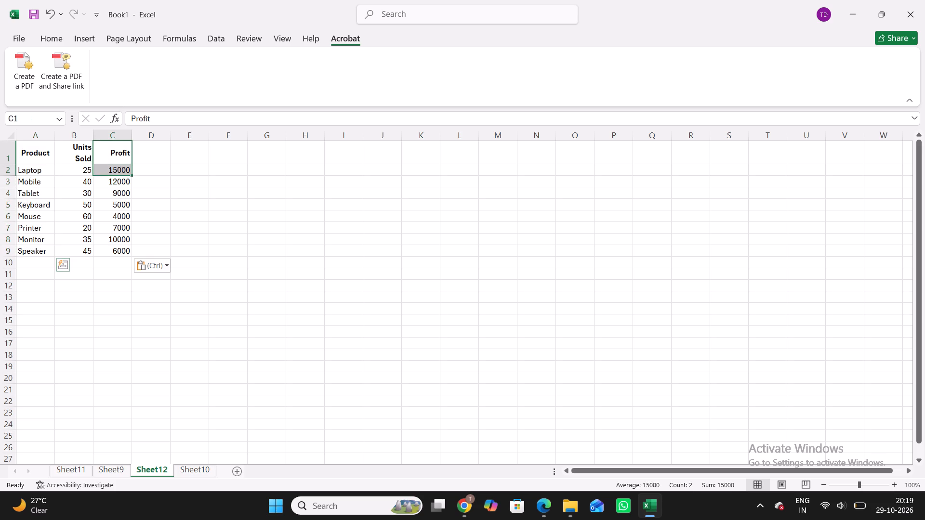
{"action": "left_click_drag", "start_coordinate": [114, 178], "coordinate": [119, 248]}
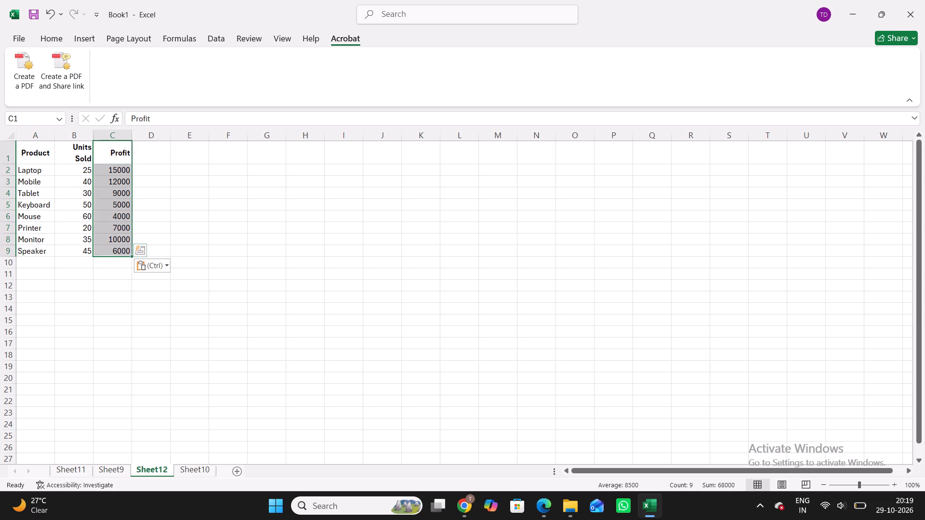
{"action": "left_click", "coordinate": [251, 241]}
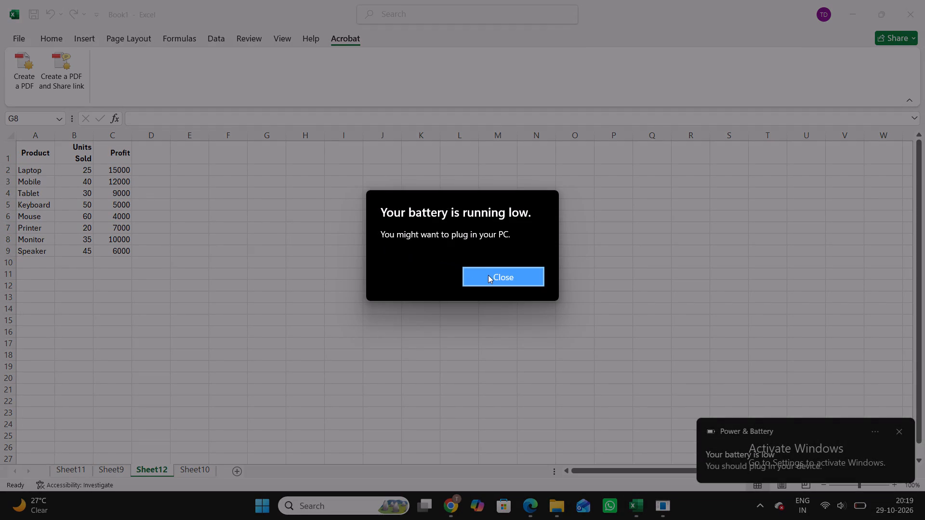
Dismiss the low-battery warning dialog.
{"action": "left_click", "coordinate": [488, 275]}
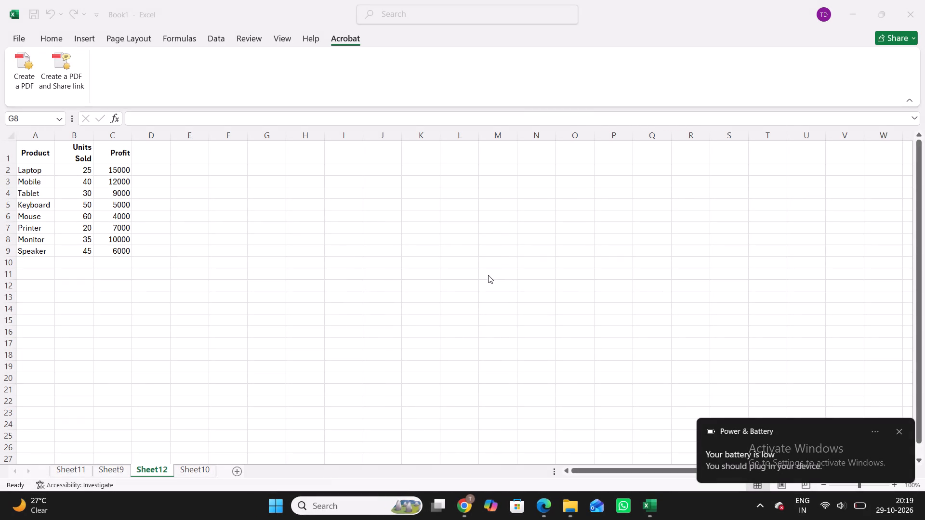
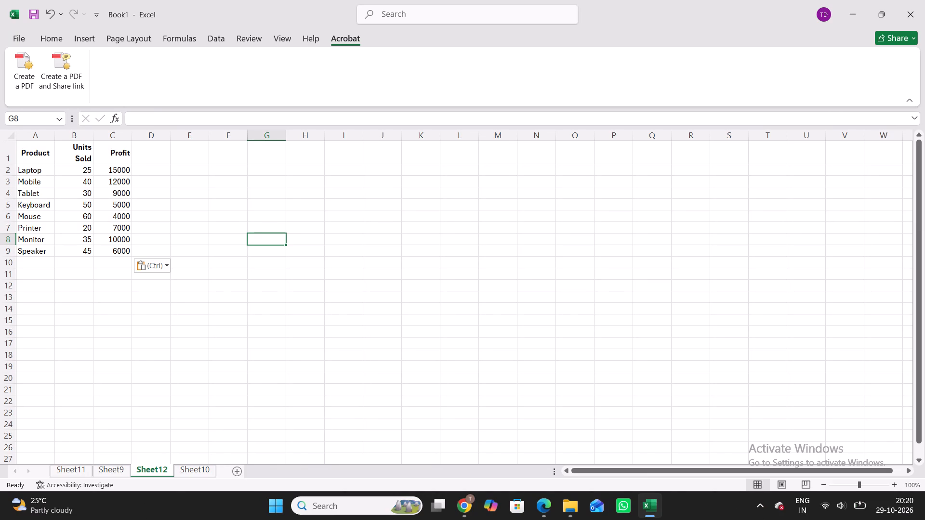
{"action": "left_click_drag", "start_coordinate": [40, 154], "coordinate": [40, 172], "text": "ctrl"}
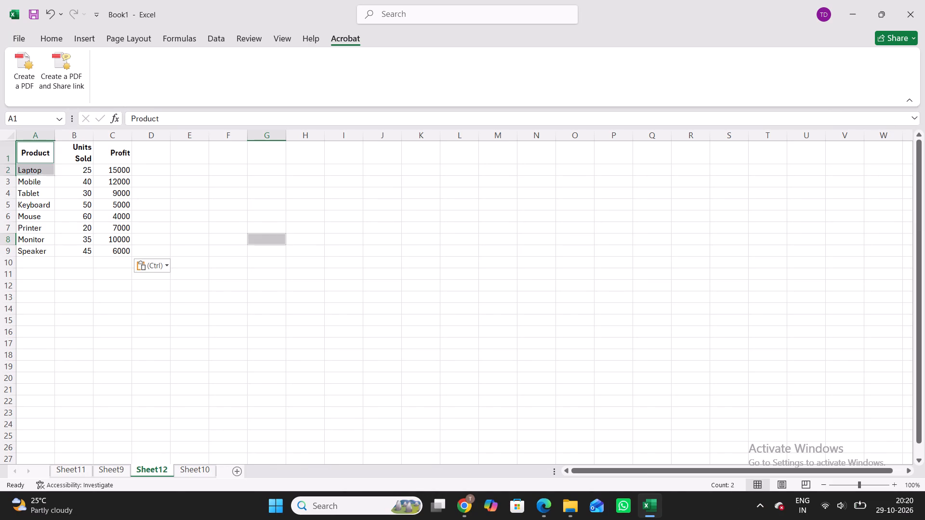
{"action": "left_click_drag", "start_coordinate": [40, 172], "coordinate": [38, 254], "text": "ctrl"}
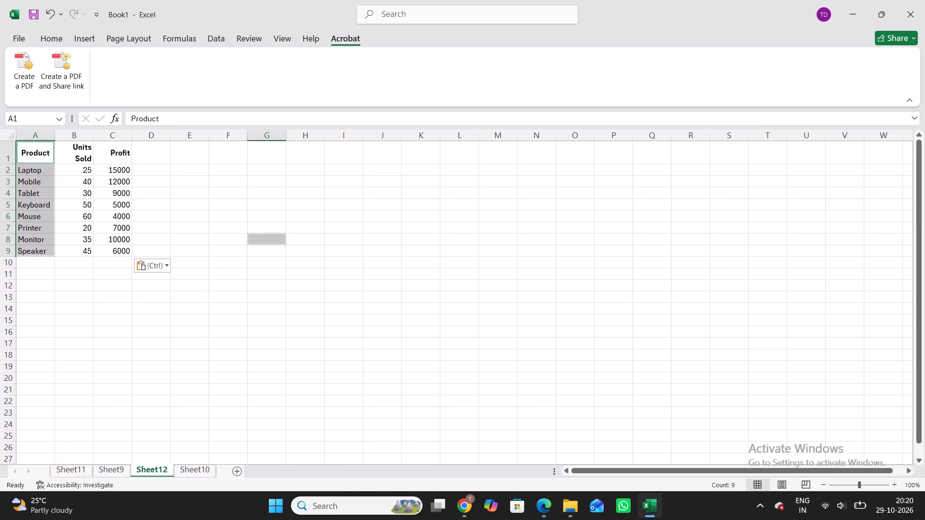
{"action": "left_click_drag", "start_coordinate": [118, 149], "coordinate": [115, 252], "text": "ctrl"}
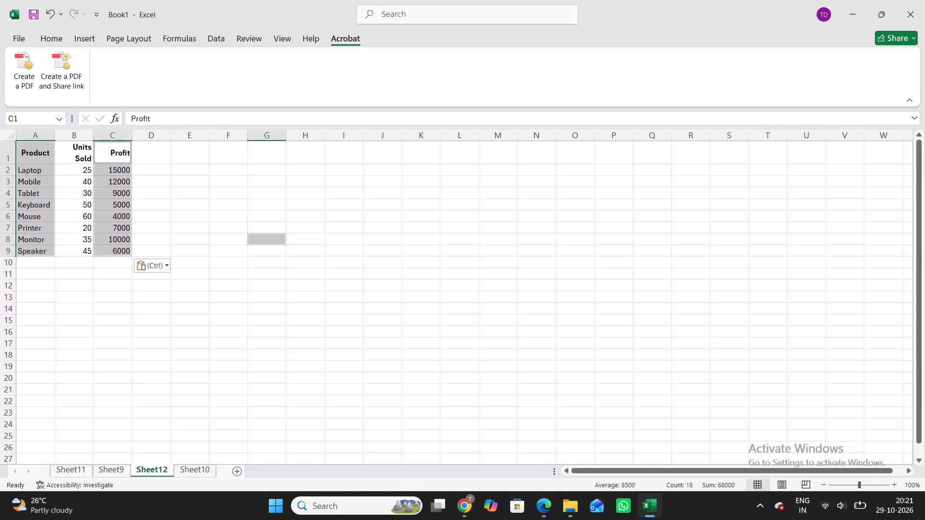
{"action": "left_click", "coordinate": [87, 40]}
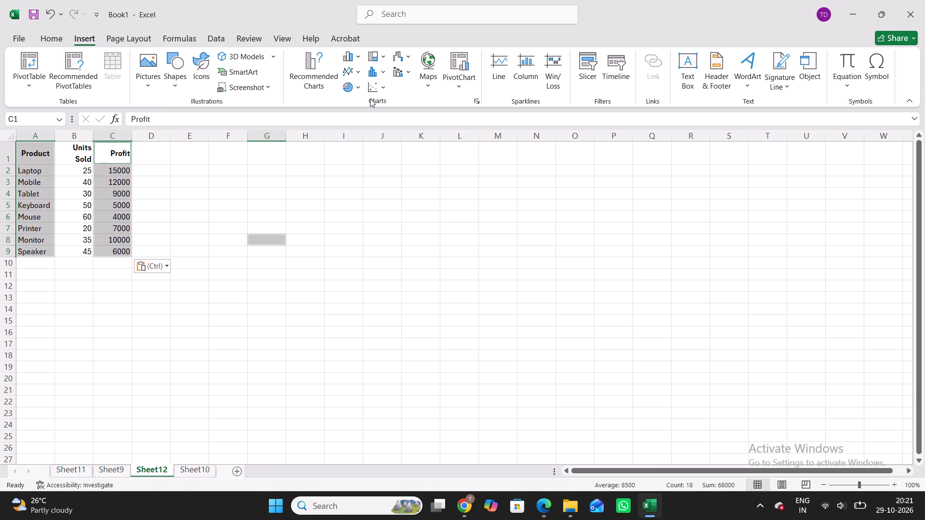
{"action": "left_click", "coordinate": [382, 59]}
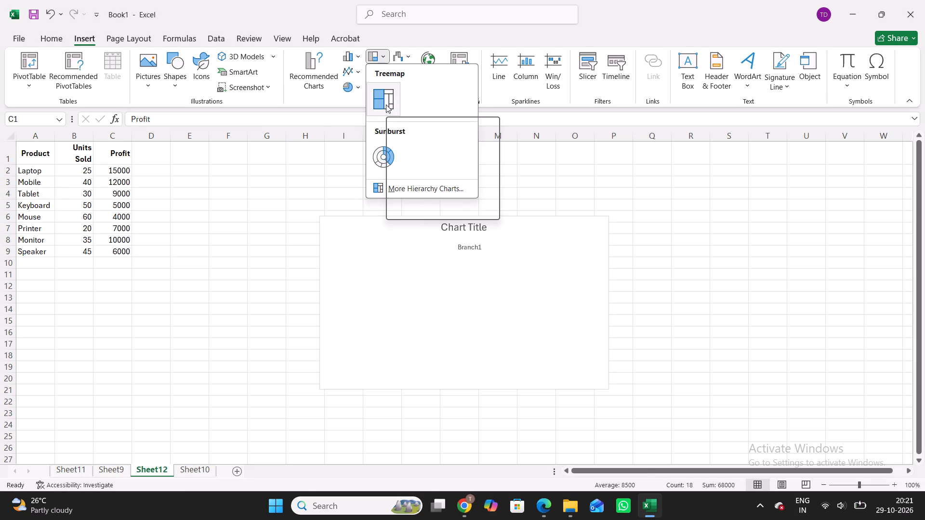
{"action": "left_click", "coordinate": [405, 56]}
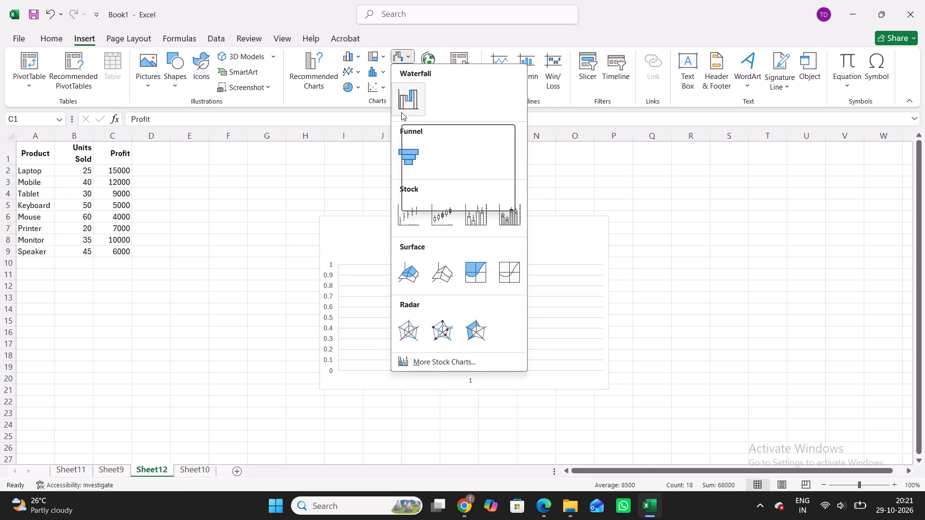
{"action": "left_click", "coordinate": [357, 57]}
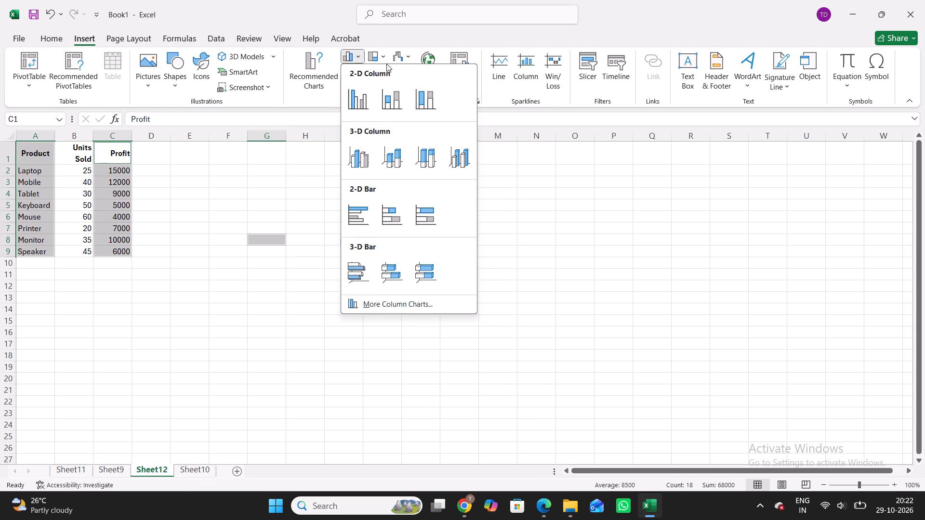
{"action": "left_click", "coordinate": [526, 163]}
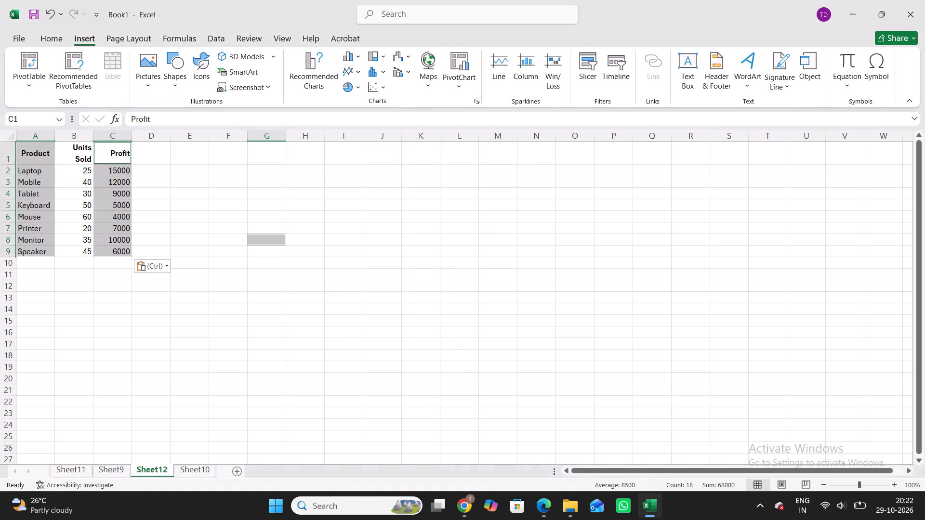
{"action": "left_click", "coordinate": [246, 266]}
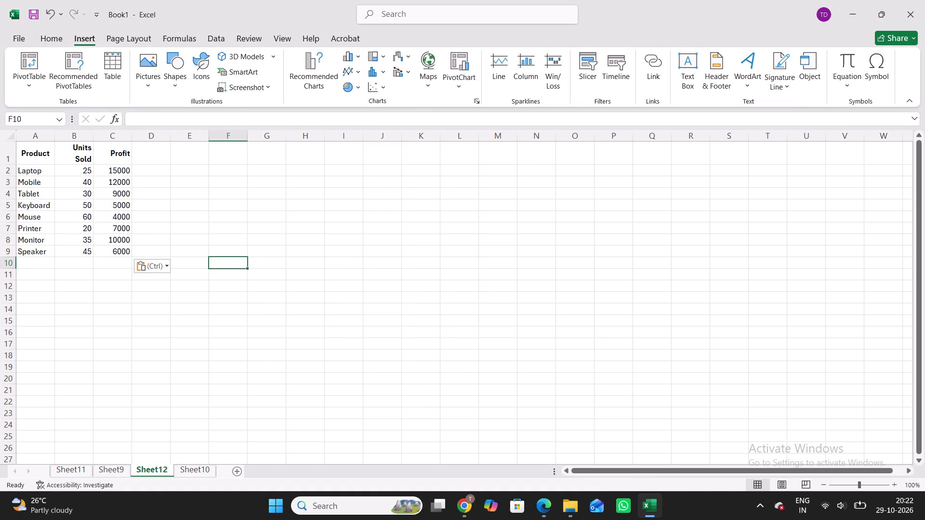
Select the Product and Profit data, A1:A9 and C1:C9, and browse the statistical chart types for charting it.
{"action": "left_click_drag", "start_coordinate": [39, 155], "coordinate": [47, 250], "text": "ctrl"}
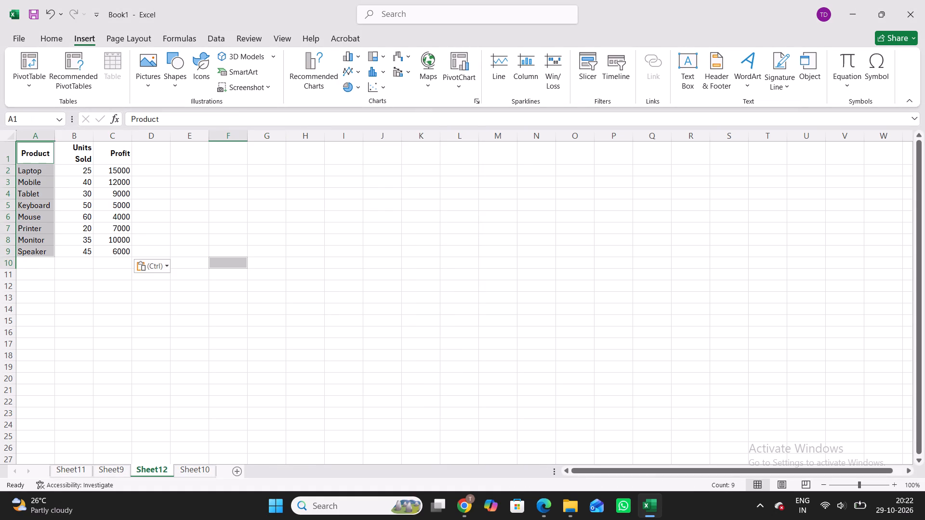
{"action": "left_click_drag", "start_coordinate": [121, 155], "coordinate": [125, 220], "text": "ctrl"}
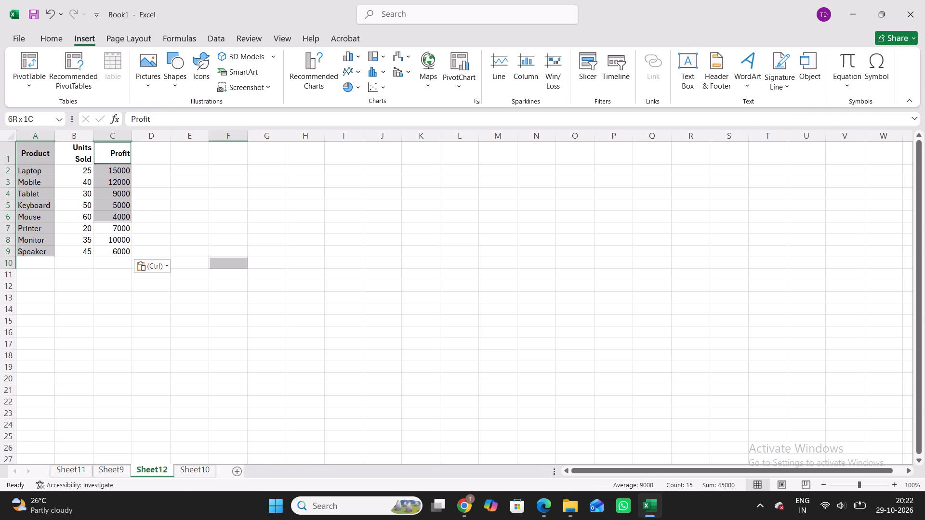
{"action": "left_click_drag", "start_coordinate": [125, 220], "coordinate": [125, 247], "text": "ctrl"}
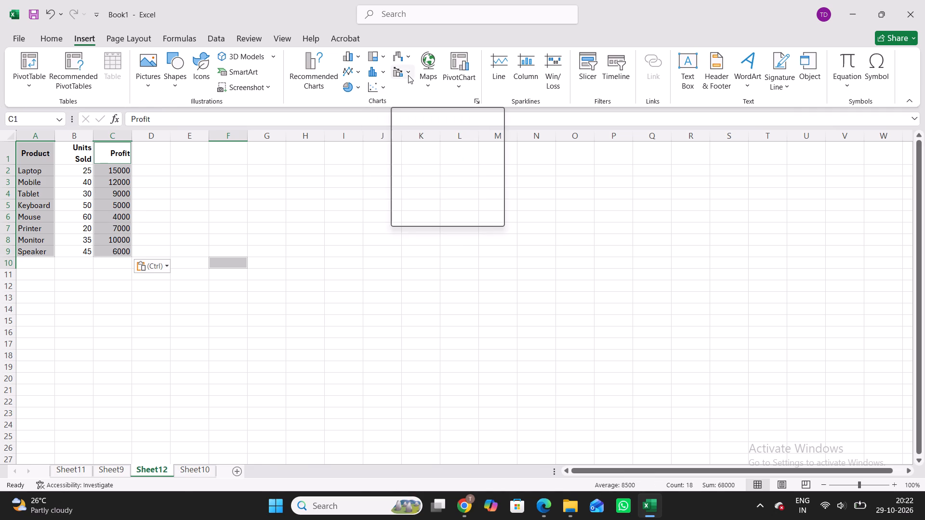
{"action": "left_click", "coordinate": [384, 71]}
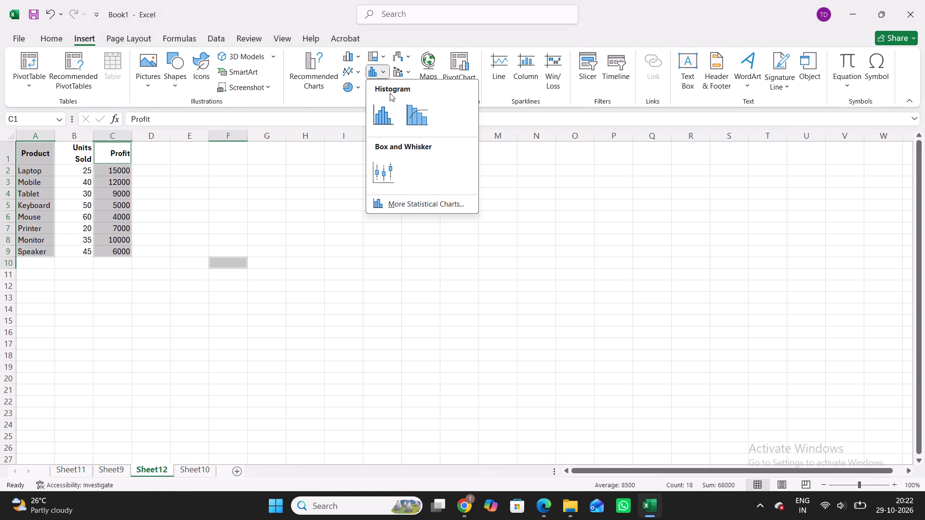
{"action": "left_click", "coordinate": [597, 185]}
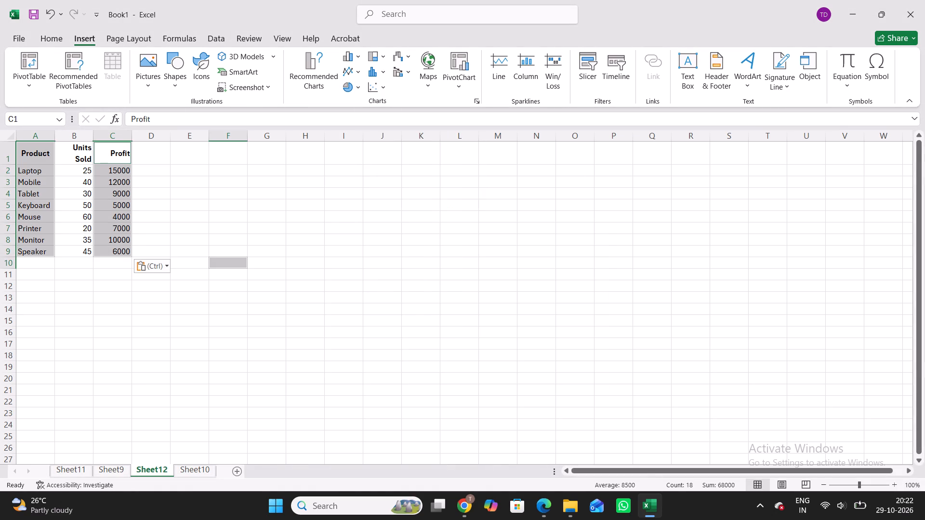
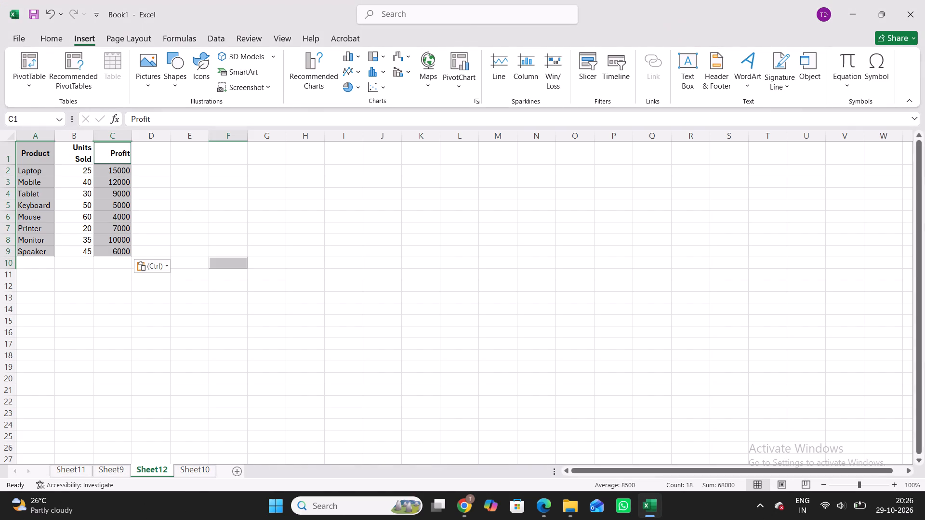
{"action": "left_click", "coordinate": [395, 265]}
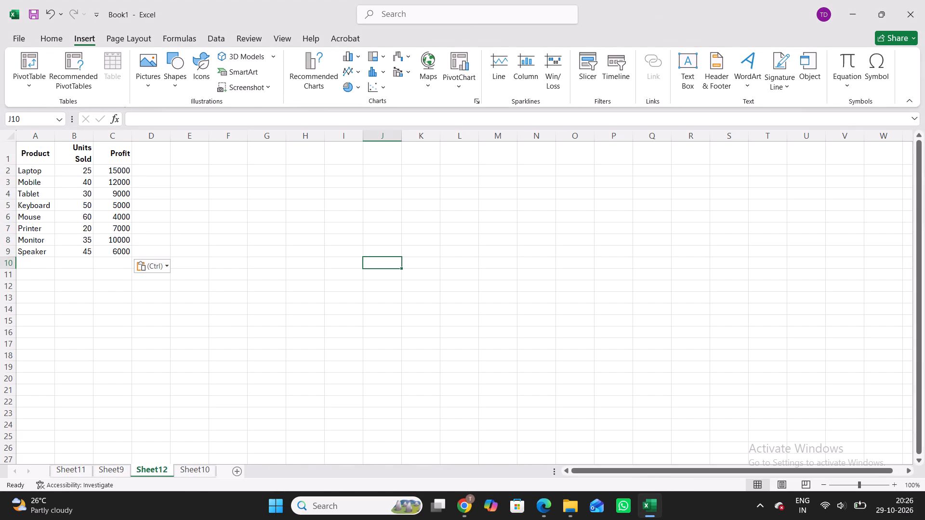
{"action": "left_click", "coordinate": [38, 155]}
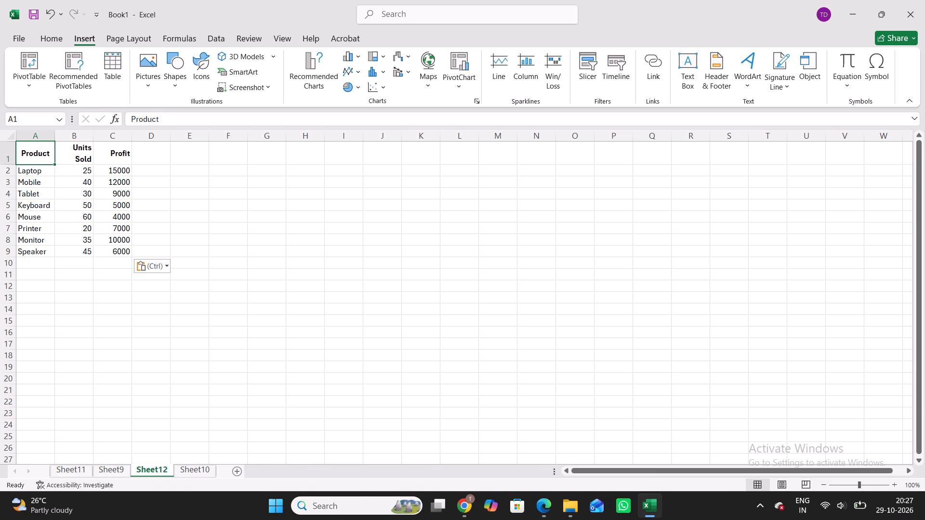
{"action": "left_click_drag", "start_coordinate": [38, 155], "coordinate": [58, 190]}
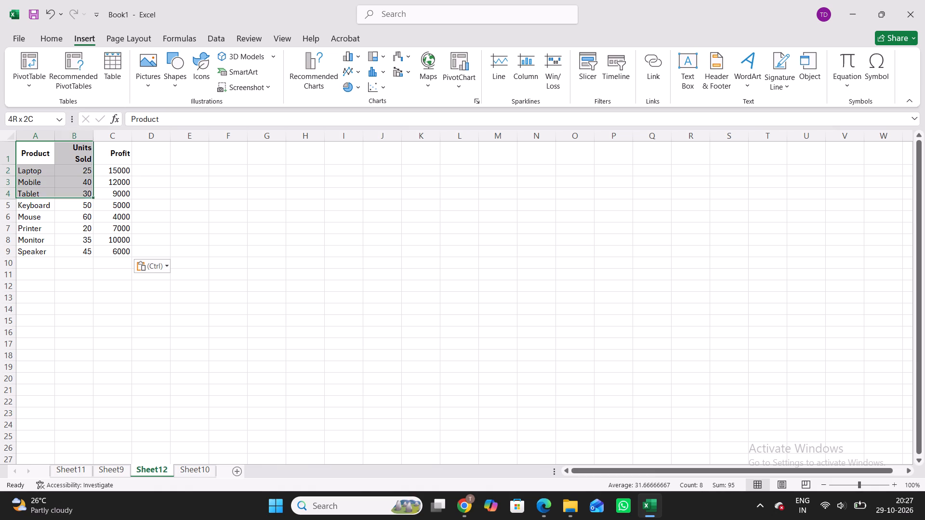
{"action": "left_click_drag", "start_coordinate": [58, 190], "coordinate": [76, 216]}
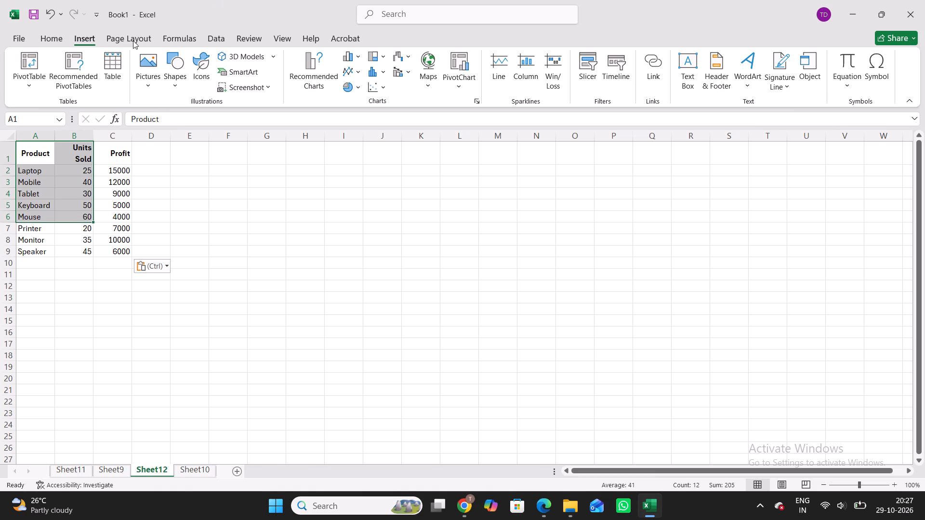
{"action": "left_click", "coordinate": [81, 39]}
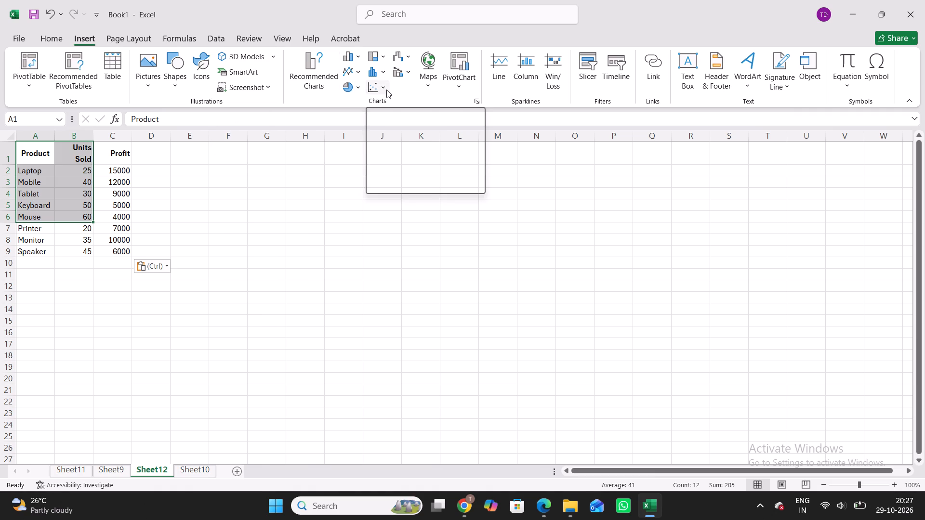
{"action": "left_click", "coordinate": [357, 57]}
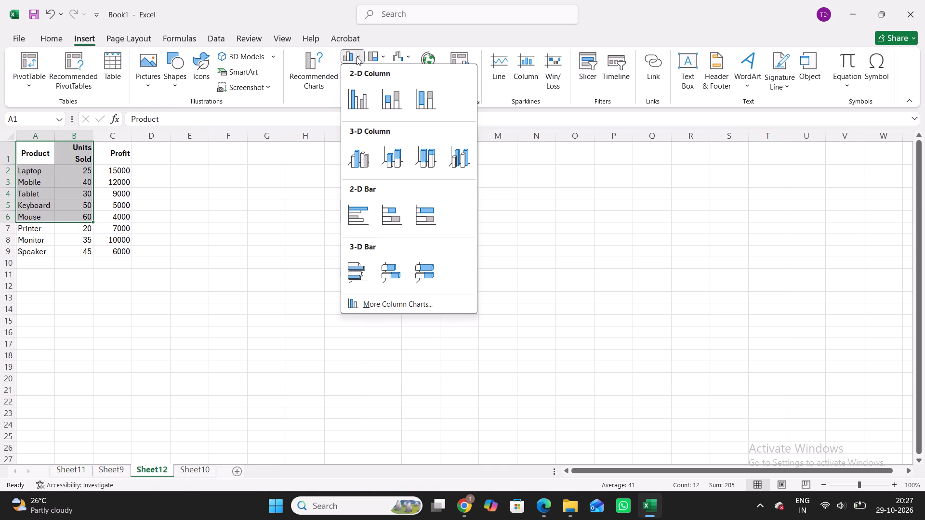
{"action": "left_click", "coordinate": [352, 96]}
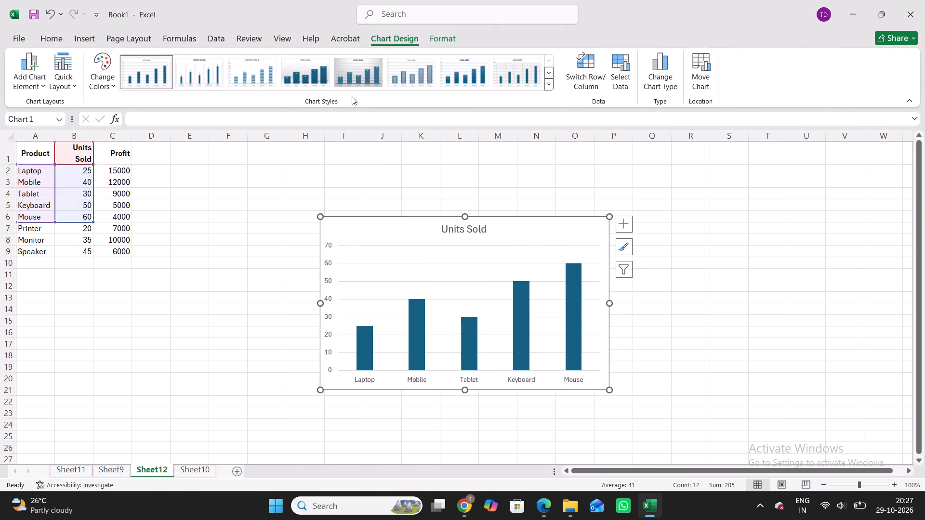
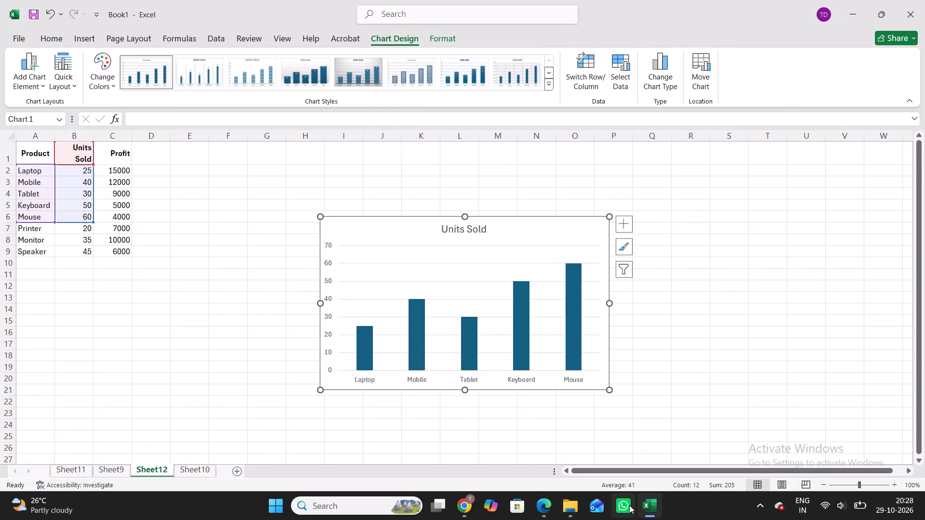
Switch to Chrome and open the Data Analytics Laboratory Manual attached to the SYIT_ OS Classroom stream.
{"action": "left_click", "coordinate": [463, 508]}
{"action": "left_click", "coordinate": [209, 7]}
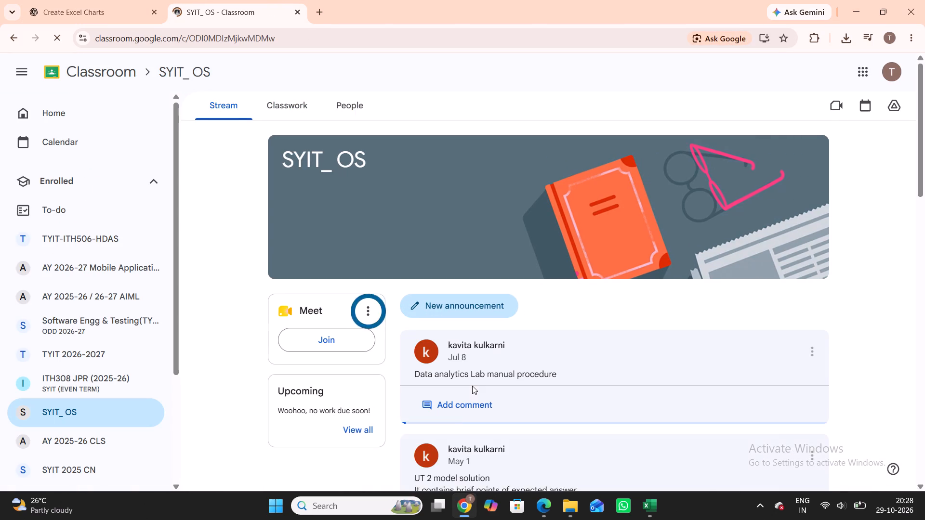
{"action": "scroll", "coordinate": [472, 386], "scroll_direction": "down", "scroll_amount": 1}
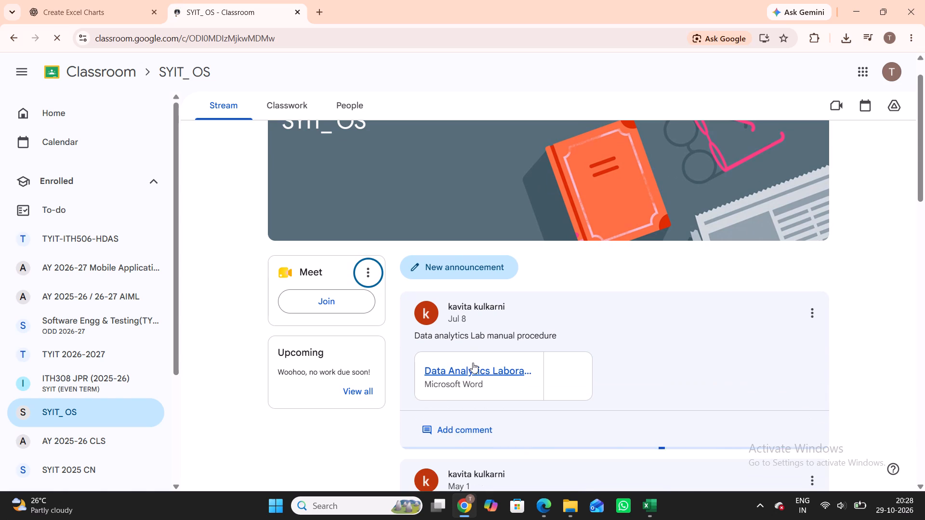
{"action": "left_click", "coordinate": [474, 364]}
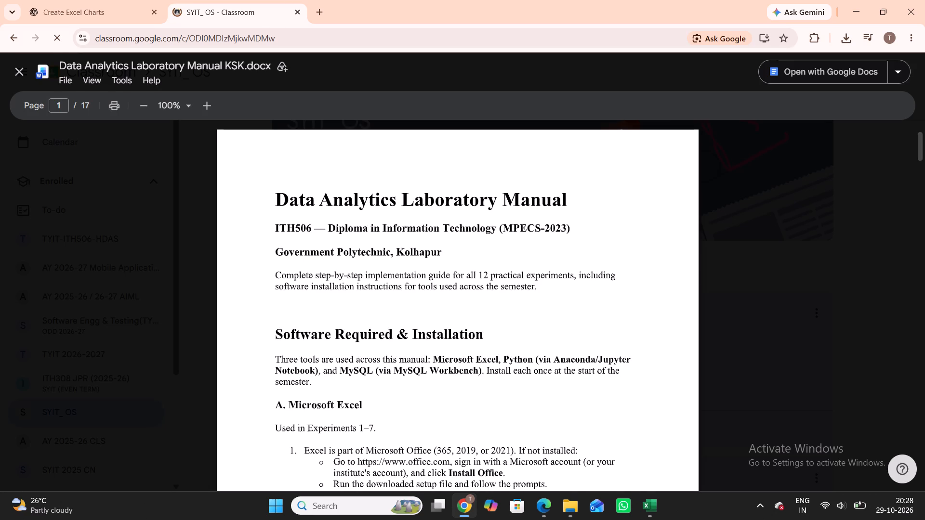
Find Experiment 6 in the manual and read its instructions for the simple bar chart, non-adjacent cells and different ranges.
{"action": "scroll", "coordinate": [383, 355], "scroll_direction": "down", "scroll_amount": 9}
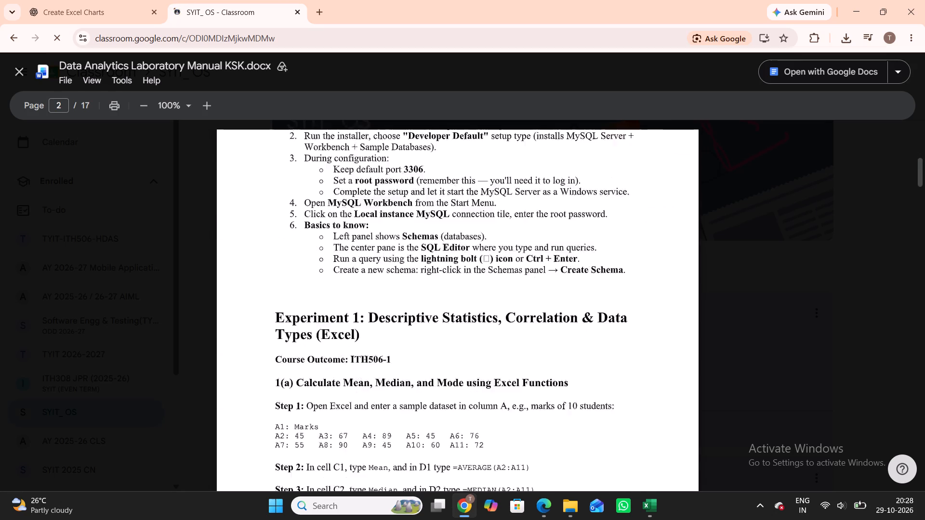
{"action": "scroll", "coordinate": [383, 355], "scroll_direction": "down", "scroll_amount": 11}
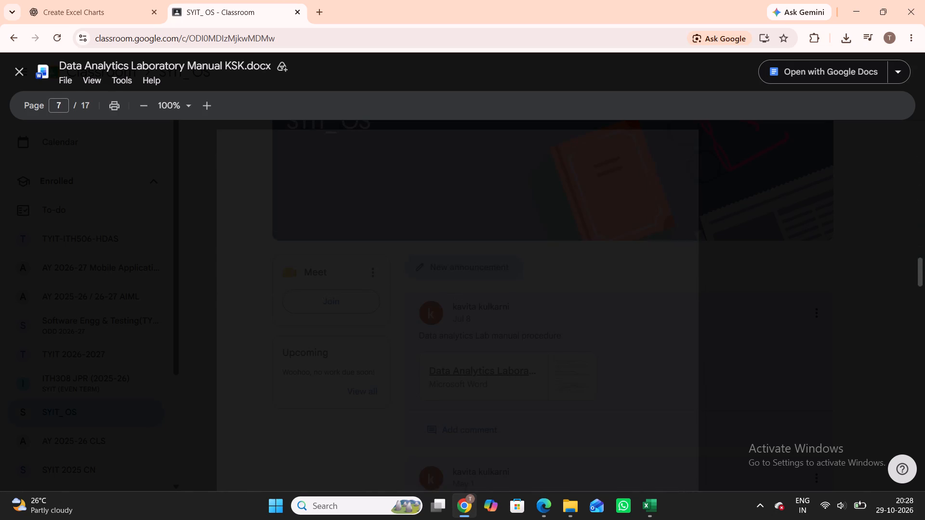
{"action": "scroll", "coordinate": [383, 355], "scroll_direction": "down", "scroll_amount": 2}
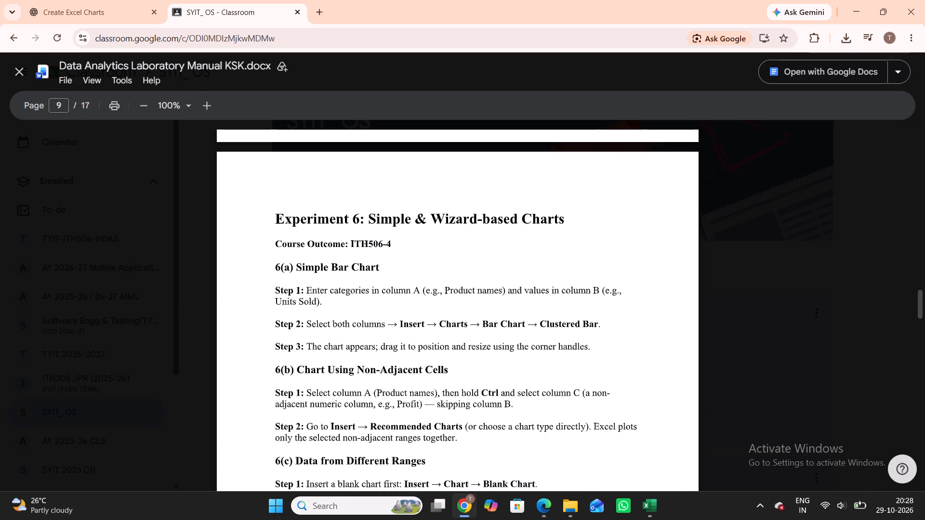
{"action": "scroll", "coordinate": [383, 355], "scroll_direction": "down", "scroll_amount": 2}
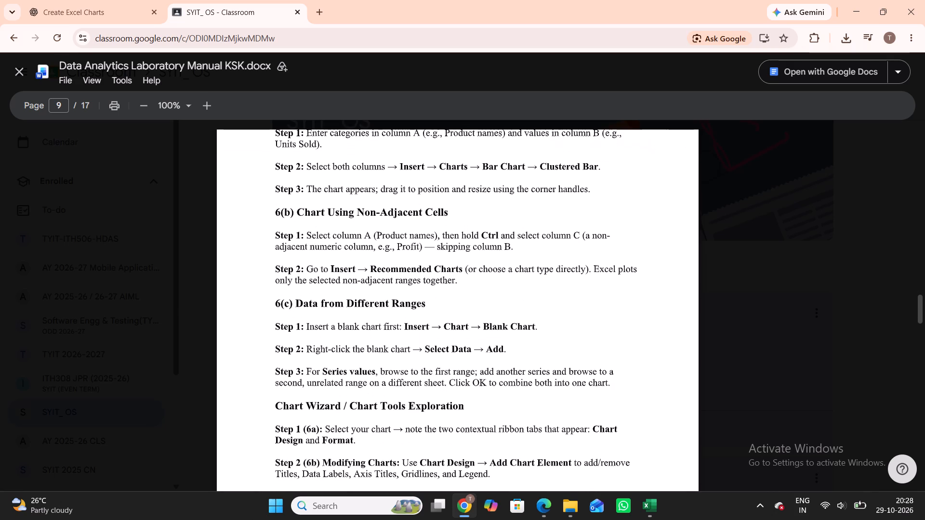
{"action": "scroll", "coordinate": [383, 355], "scroll_direction": "up", "scroll_amount": 2}
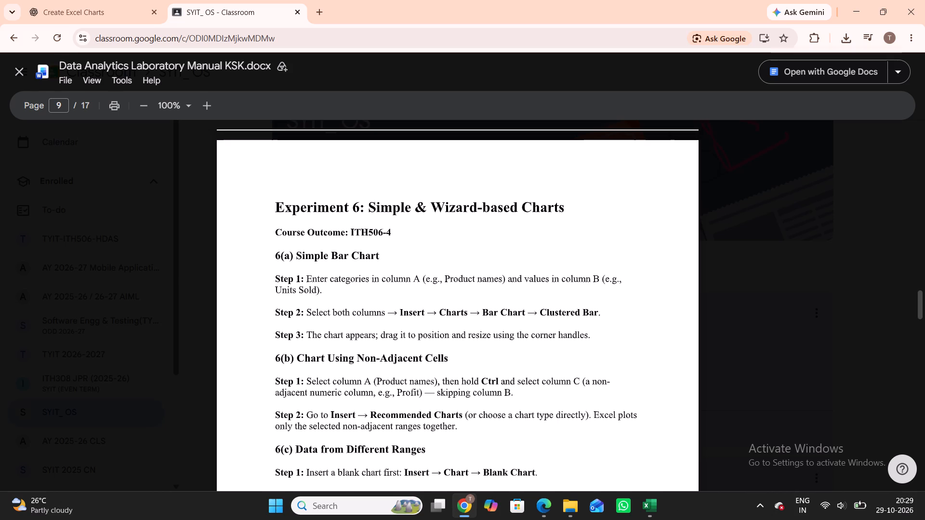
{"action": "scroll", "coordinate": [400, 322], "scroll_direction": "down", "scroll_amount": 2}
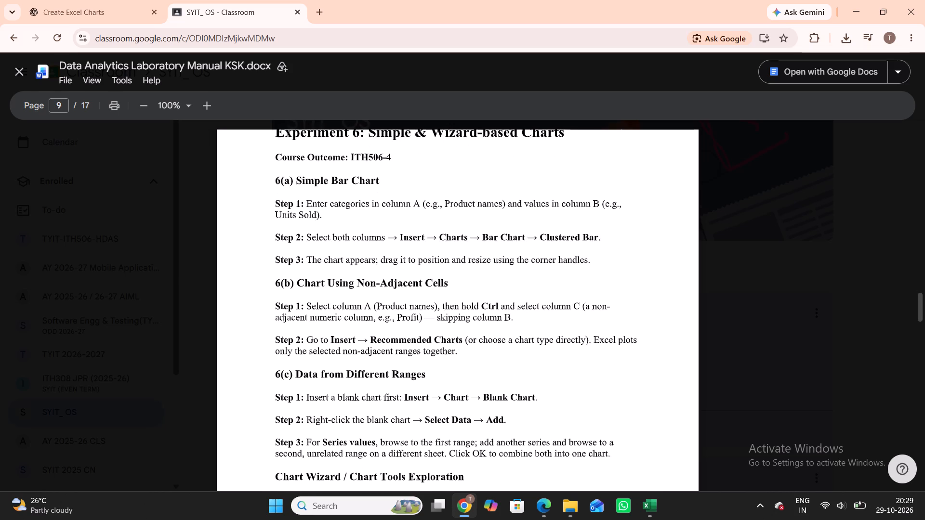
{"action": "scroll", "coordinate": [400, 322], "scroll_direction": "down", "scroll_amount": 3}
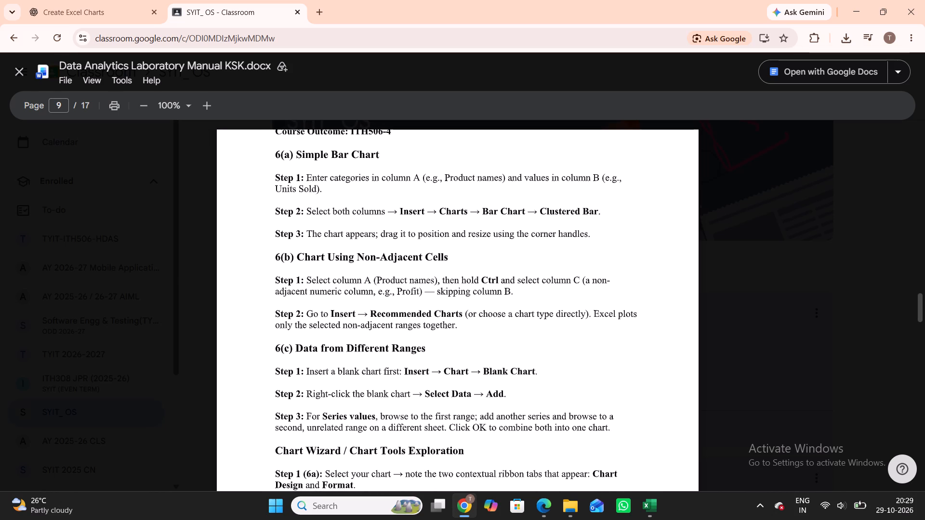
{"action": "scroll", "coordinate": [487, 267], "scroll_direction": "down", "scroll_amount": 1}
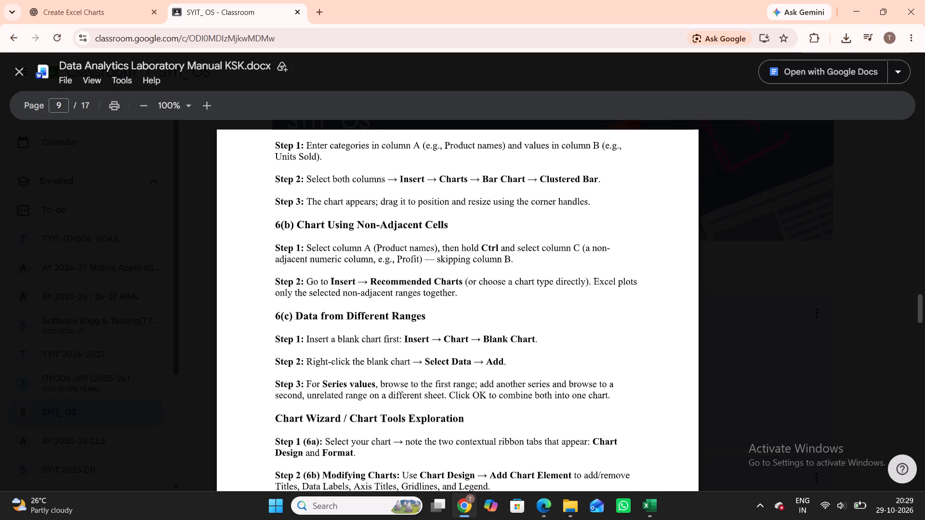
Switch back to Excel and add a legend to the Units Sold chart, looking over its style and filter options.
{"action": "left_click", "coordinate": [648, 519]}
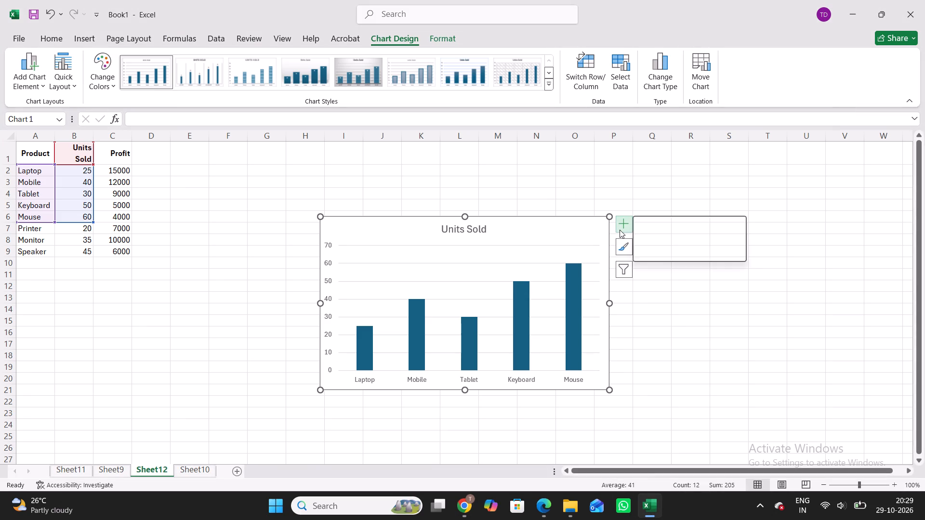
{"action": "left_click", "coordinate": [620, 230]}
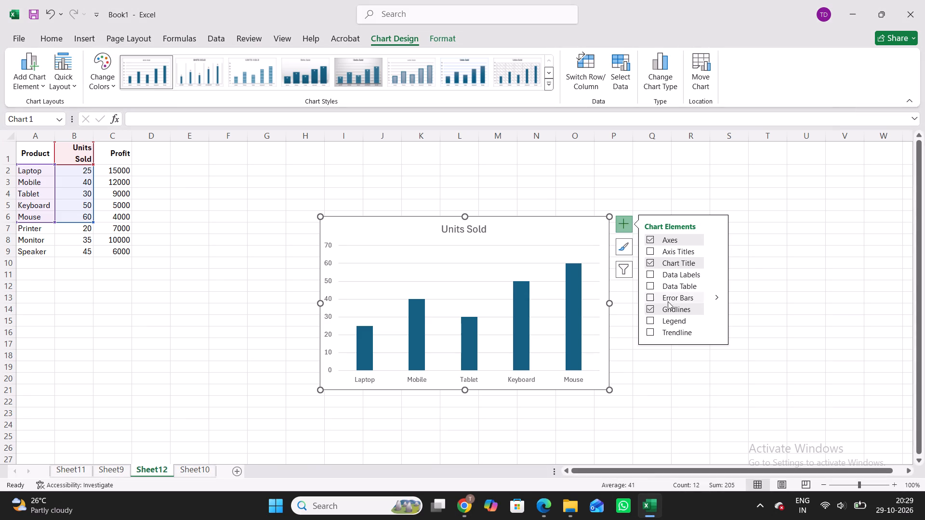
{"action": "left_click", "coordinate": [647, 318]}
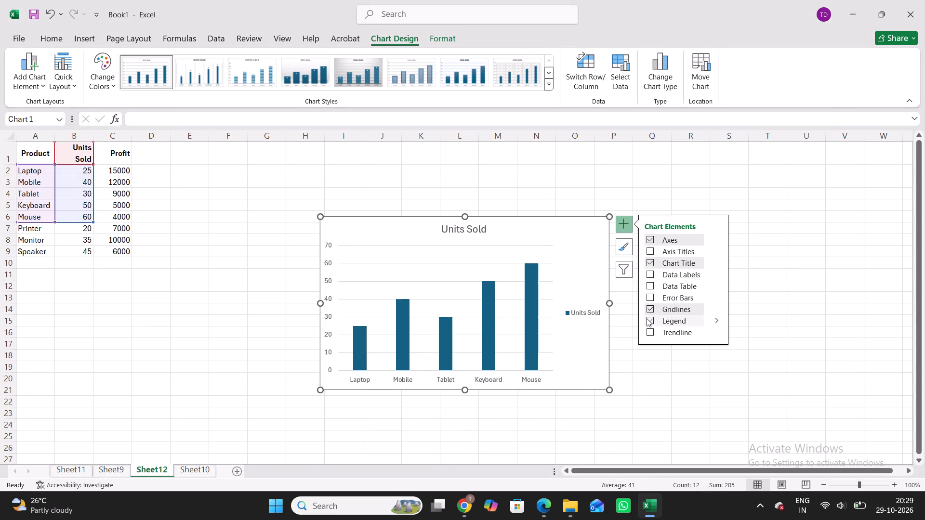
{"action": "left_click", "coordinate": [623, 246]}
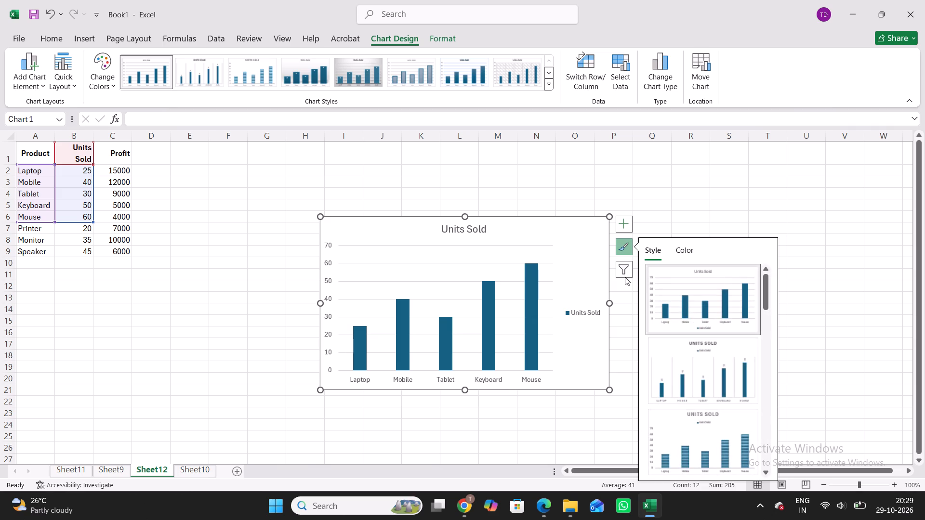
{"action": "left_click", "coordinate": [626, 268]}
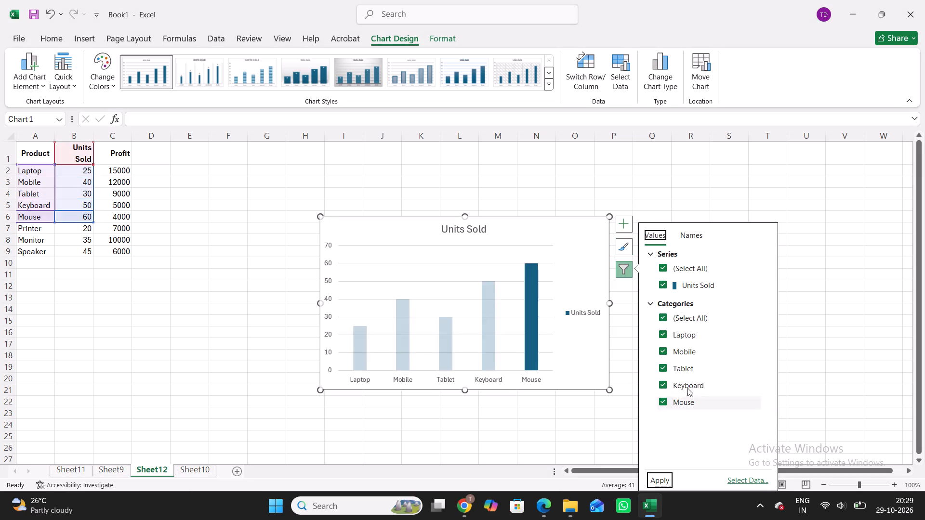
{"action": "left_click", "coordinate": [856, 265]}
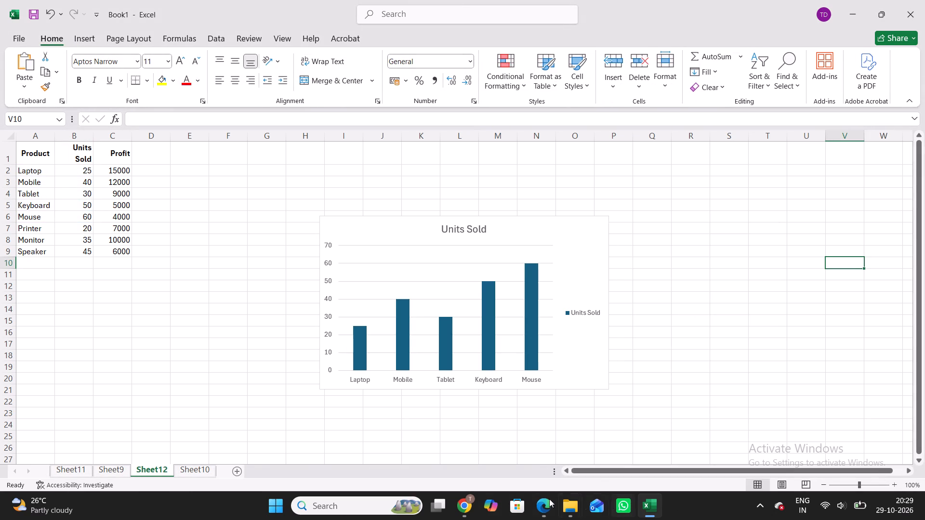
Insert a 2-D clustered column chart from the non-adjacent Product and Profit ranges A1:A9 and C1:C9 on Sheet12.
{"action": "left_click", "coordinate": [453, 510]}
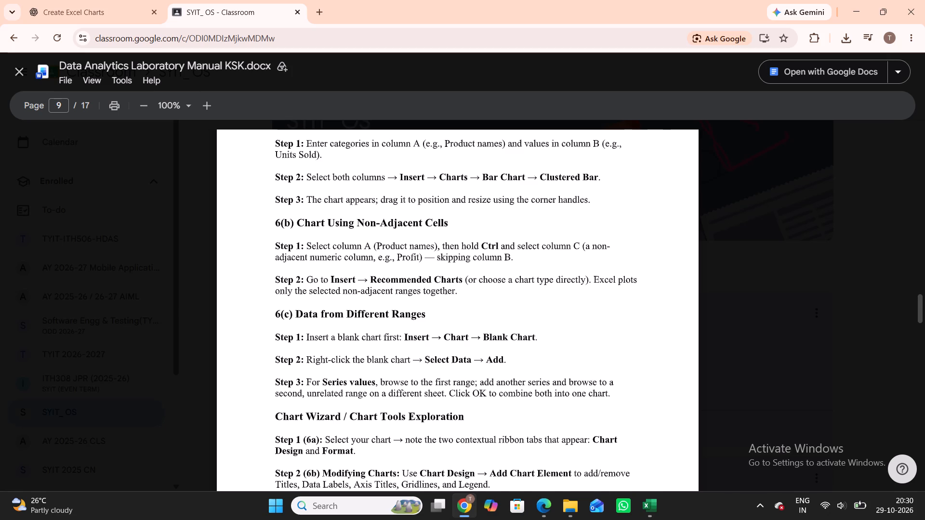
{"action": "left_click", "coordinate": [653, 509]}
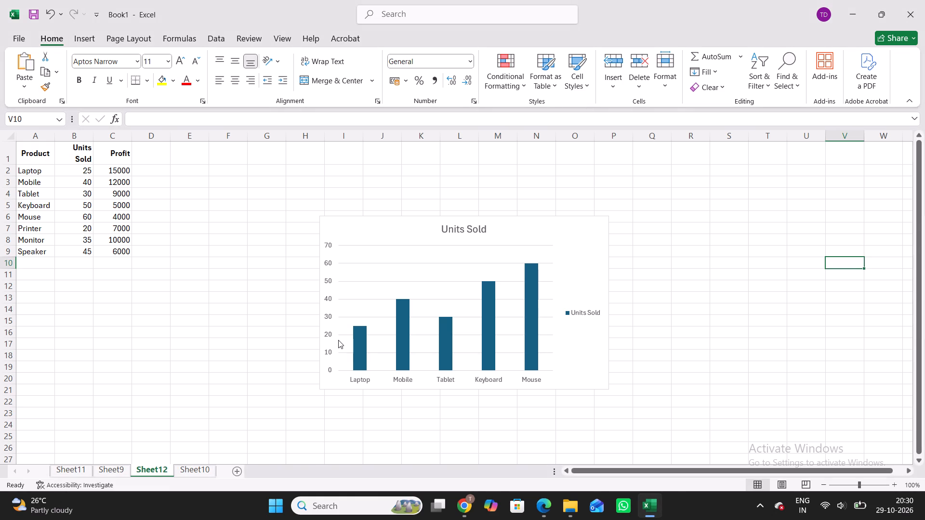
{"action": "left_click", "coordinate": [31, 160]}
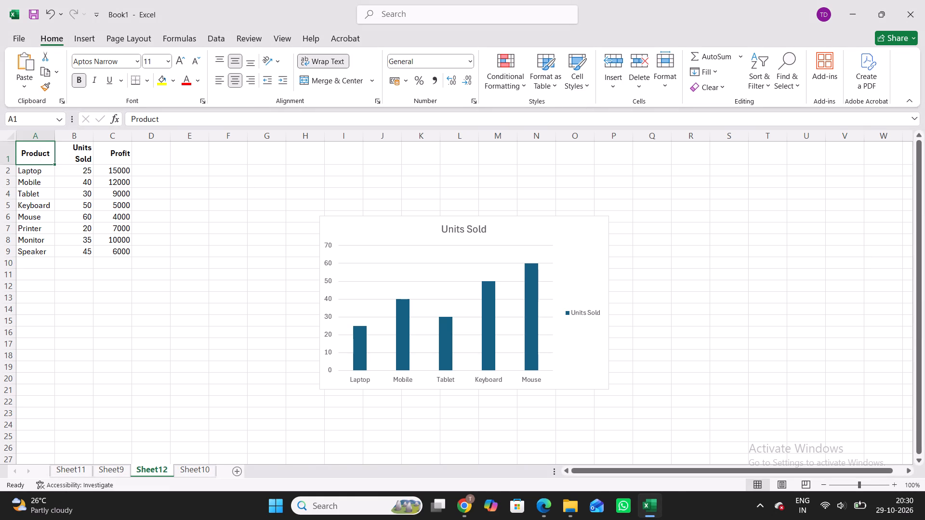
{"action": "left_click_drag", "start_coordinate": [31, 160], "coordinate": [32, 249], "text": "ctrl"}
{"action": "left_click_drag", "start_coordinate": [42, 153], "coordinate": [42, 171], "text": "ctrl"}
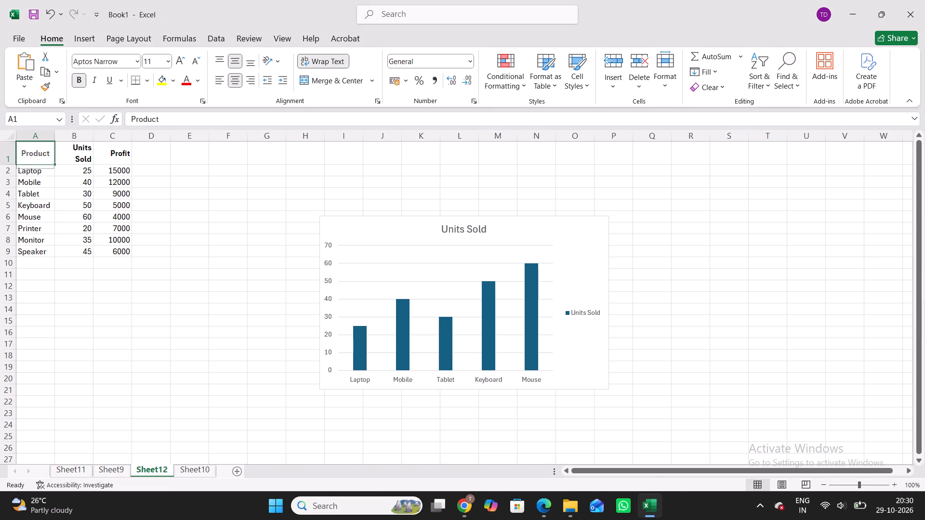
{"action": "left_click_drag", "start_coordinate": [42, 171], "coordinate": [43, 251], "text": "ctrl"}
{"action": "left_click_drag", "start_coordinate": [38, 154], "coordinate": [40, 251]}
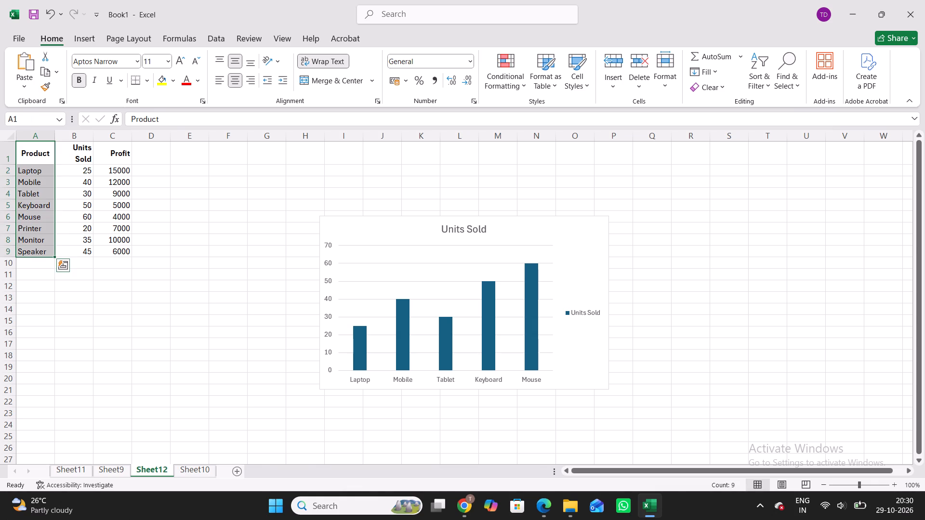
{"action": "left_click_drag", "start_coordinate": [120, 155], "coordinate": [121, 251], "text": "ctrl"}
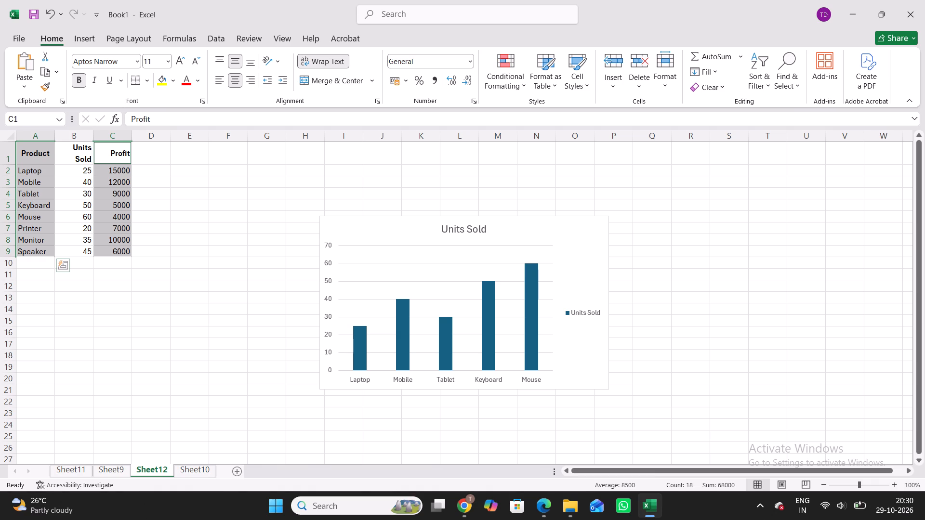
{"action": "left_click", "coordinate": [88, 40]}
{"action": "left_click", "coordinate": [359, 56]}
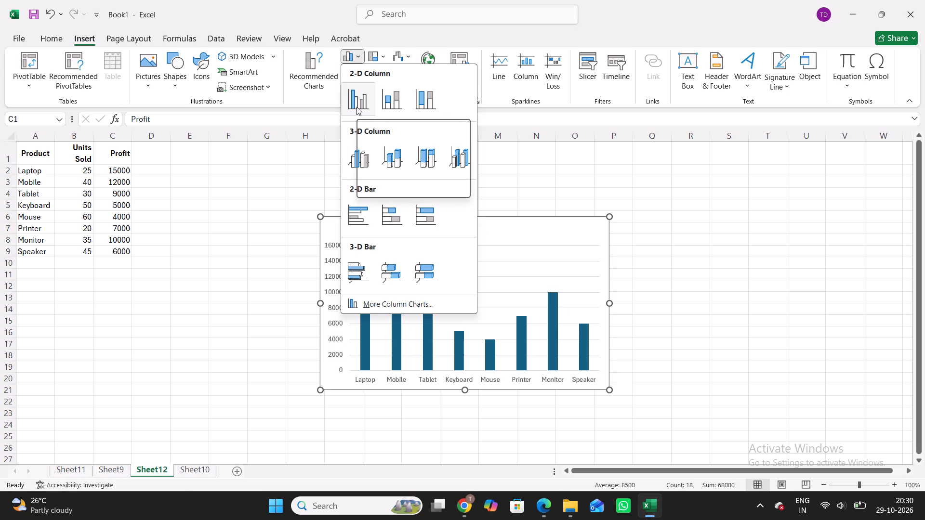
{"action": "left_click", "coordinate": [357, 107]}
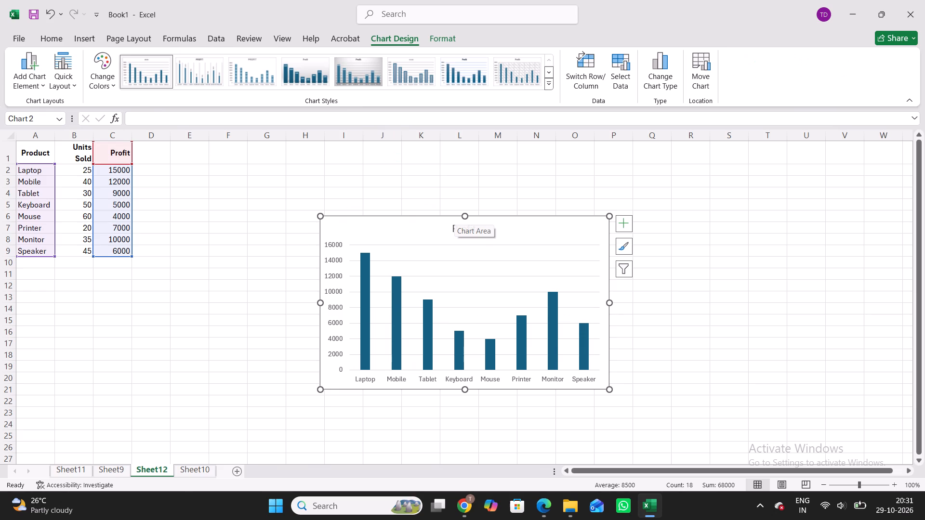
Switch to Chrome and read the manual's 6(c) Data from Different Ranges and Chart Tools Exploration instructions.
{"action": "key", "text": "alt+Tab"}
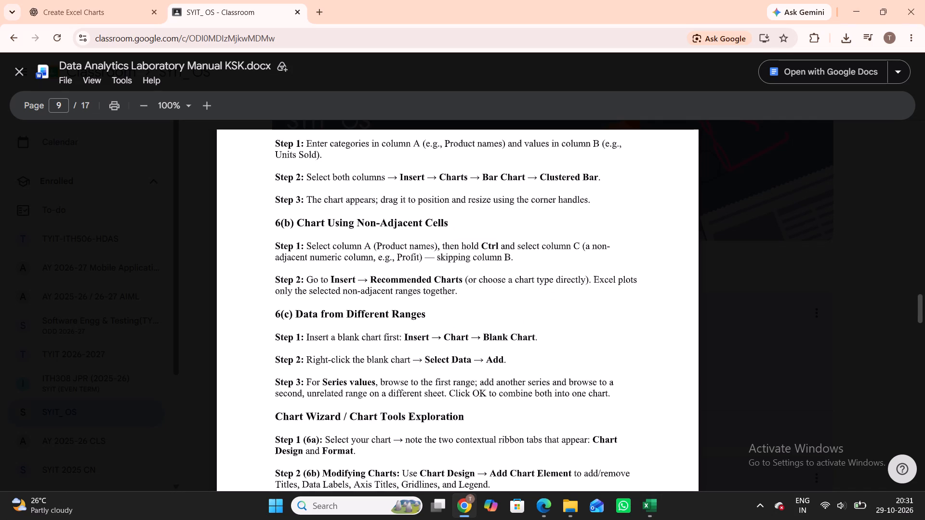
{"action": "scroll", "coordinate": [485, 241], "scroll_direction": "down", "scroll_amount": 2}
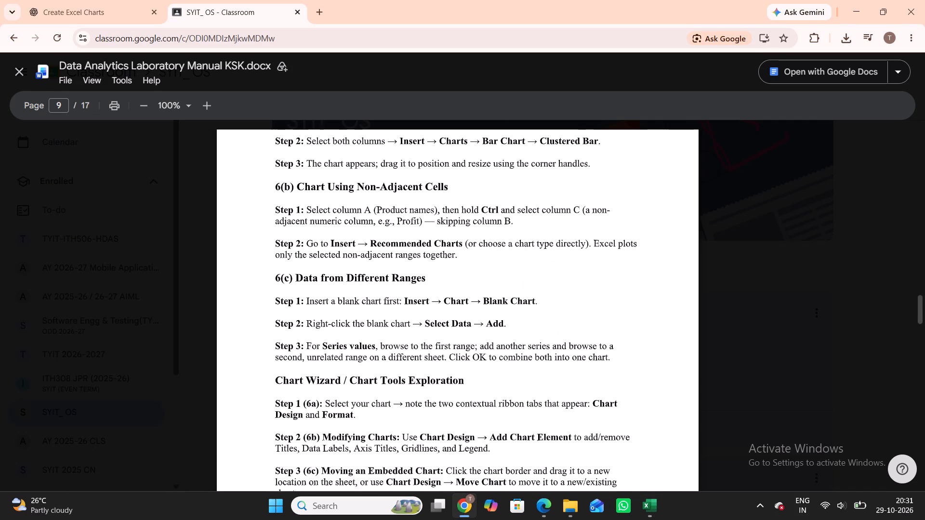
{"action": "scroll", "coordinate": [485, 241], "scroll_direction": "down", "scroll_amount": 2}
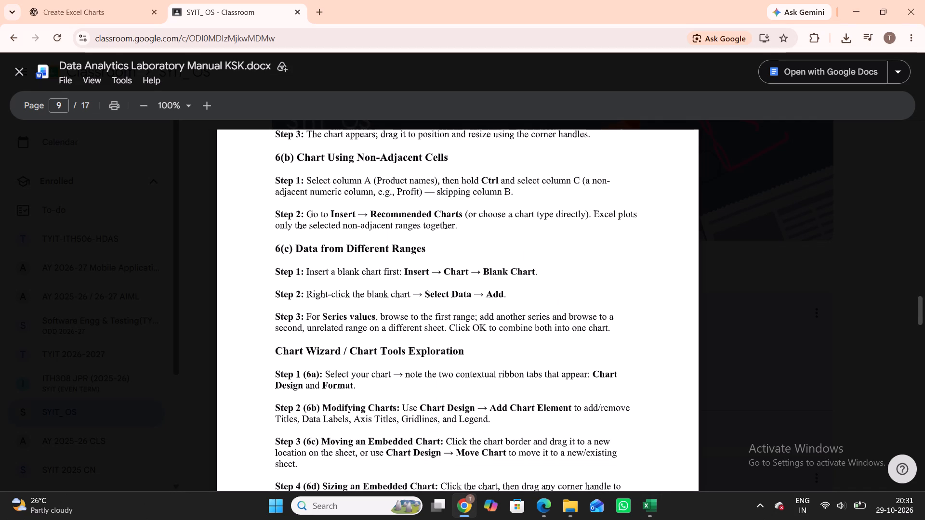
{"action": "scroll", "coordinate": [463, 235], "scroll_direction": "down", "scroll_amount": 1}
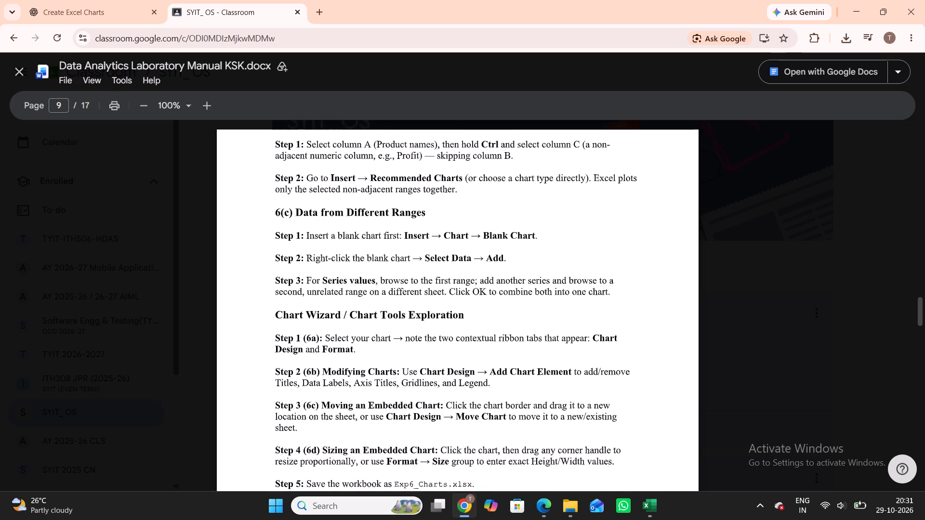
{"action": "scroll", "coordinate": [463, 235], "scroll_direction": "down", "scroll_amount": 1}
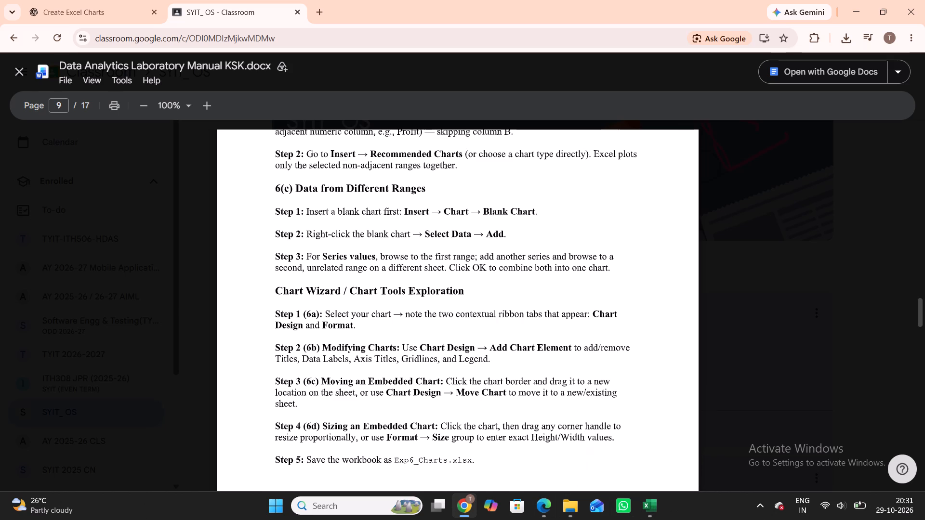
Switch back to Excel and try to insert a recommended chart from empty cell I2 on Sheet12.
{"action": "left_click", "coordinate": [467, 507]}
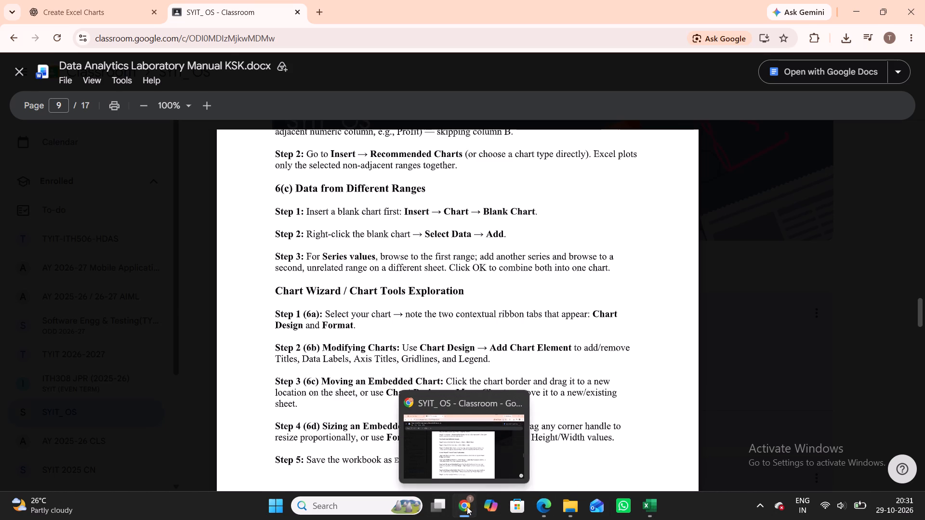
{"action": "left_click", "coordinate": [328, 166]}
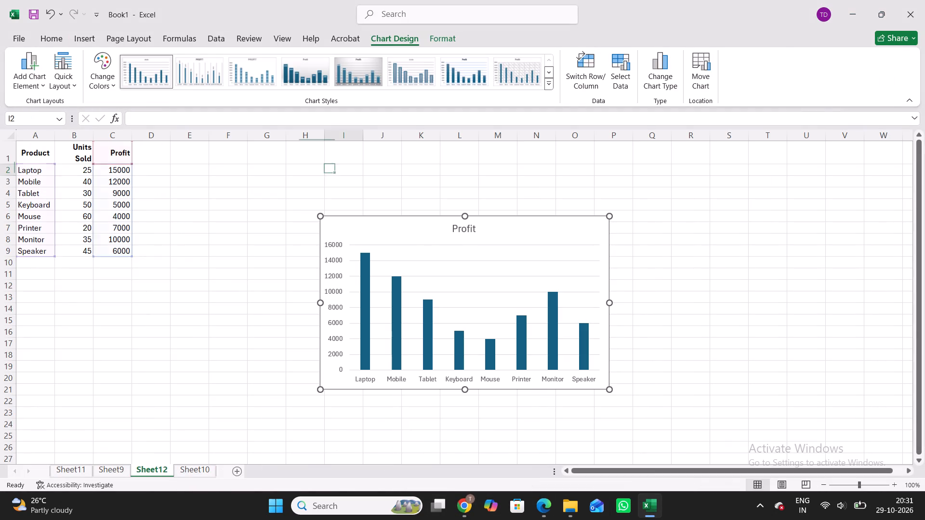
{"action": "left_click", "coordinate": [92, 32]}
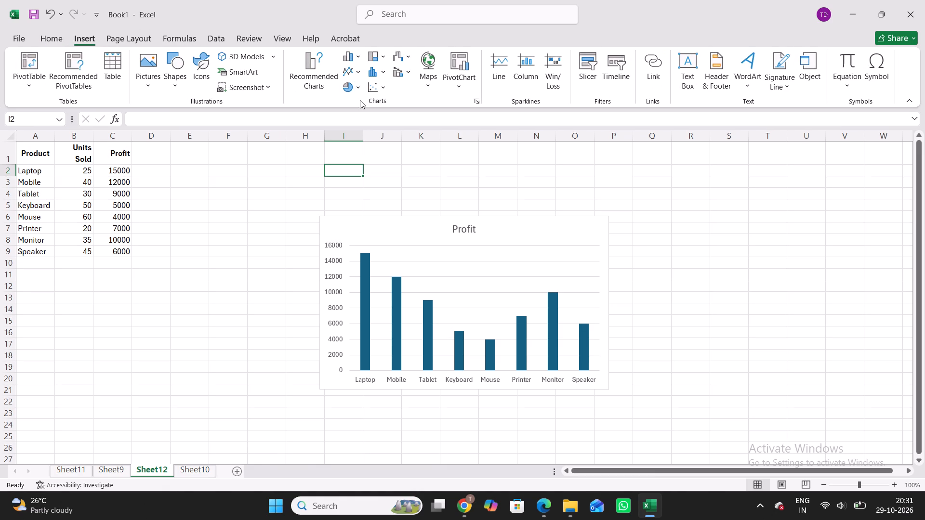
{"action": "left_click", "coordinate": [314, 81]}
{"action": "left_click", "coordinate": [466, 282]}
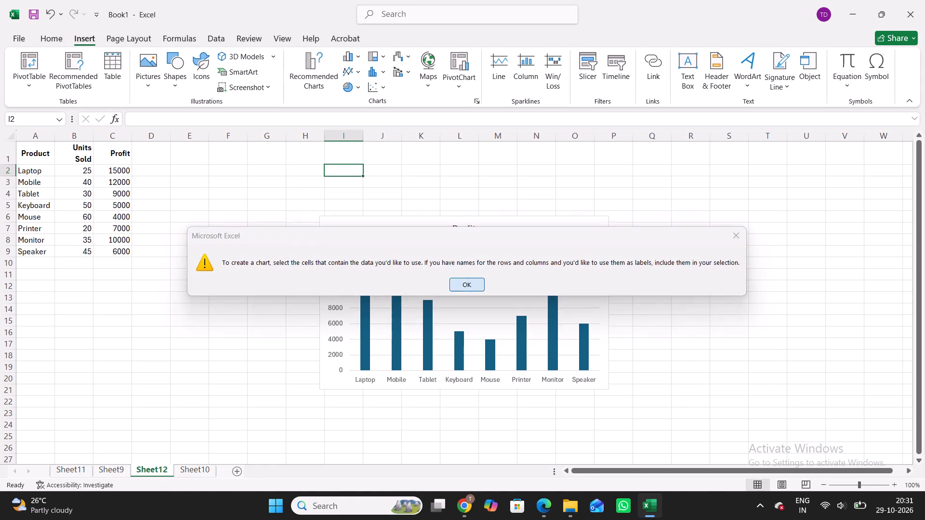
Insert a recommended Clustered Bar chart from the non-adjacent Product and Profit ranges A1:A9 and C1:C9.
{"action": "left_click_drag", "start_coordinate": [36, 156], "coordinate": [45, 226]}
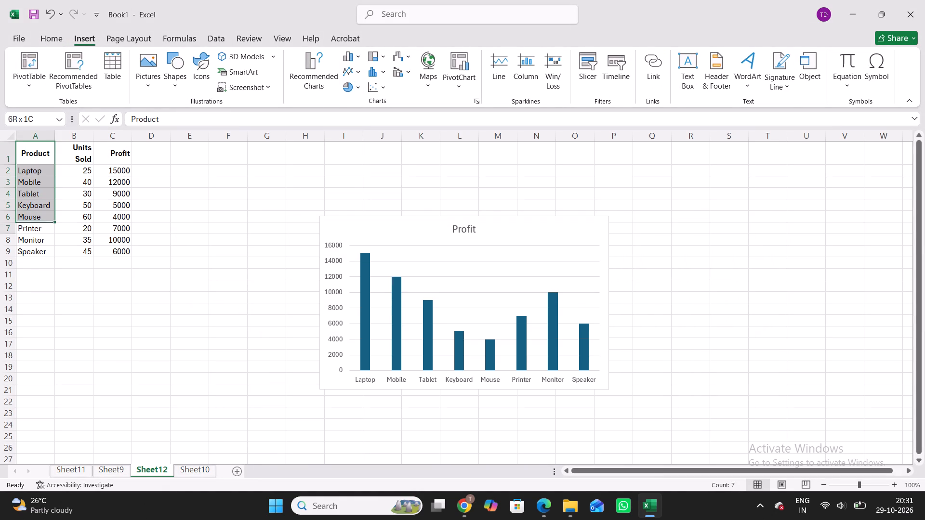
{"action": "left_click_drag", "start_coordinate": [45, 226], "coordinate": [45, 249]}
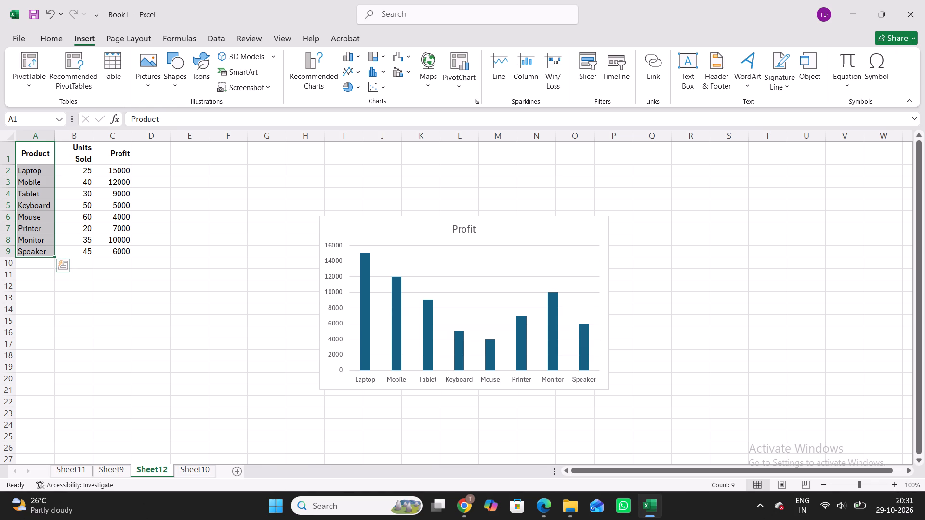
{"action": "left_click_drag", "start_coordinate": [120, 147], "coordinate": [126, 248], "text": "ctrl"}
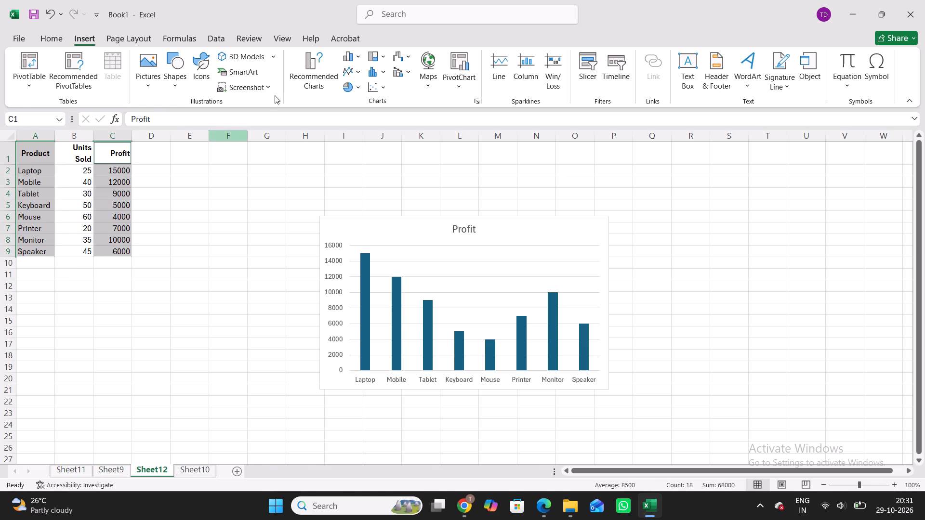
{"action": "left_click", "coordinate": [322, 79]}
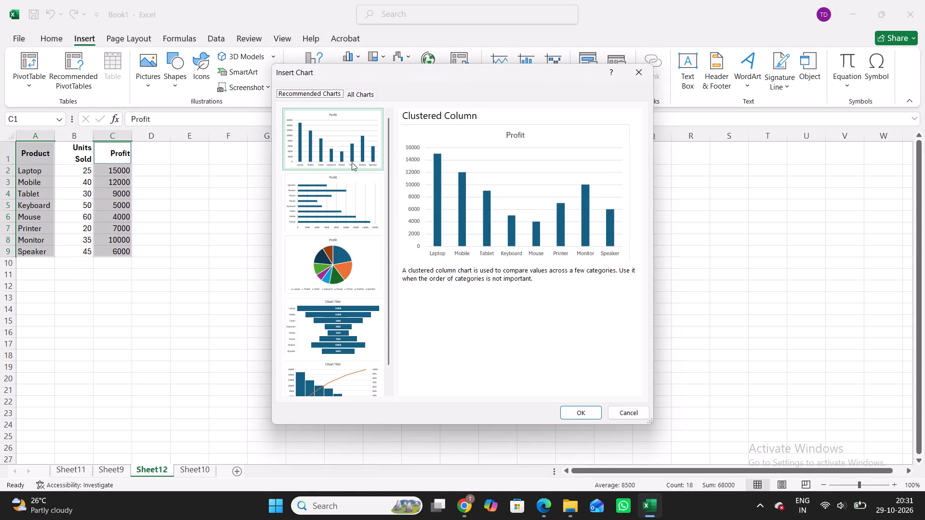
{"action": "scroll", "coordinate": [341, 281], "scroll_direction": "down", "scroll_amount": 1}
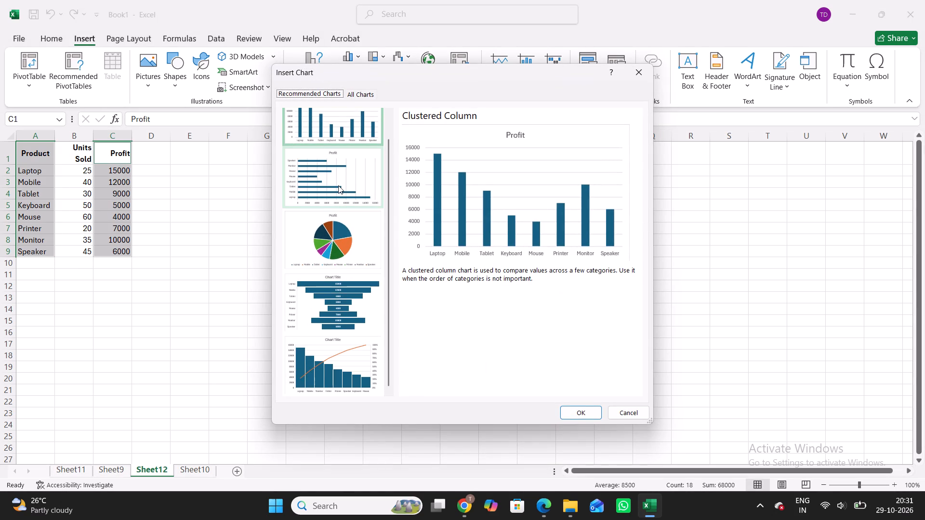
{"action": "left_click", "coordinate": [338, 185]}
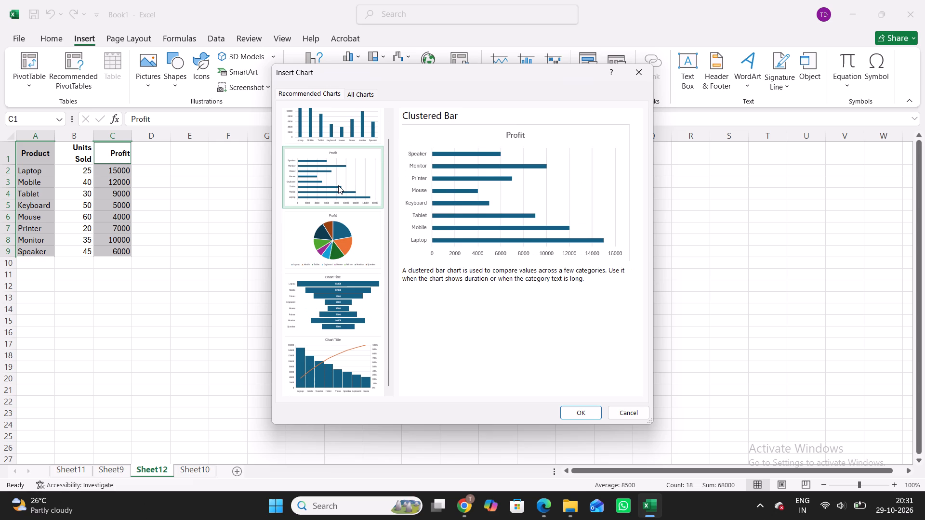
{"action": "left_click", "coordinate": [571, 417]}
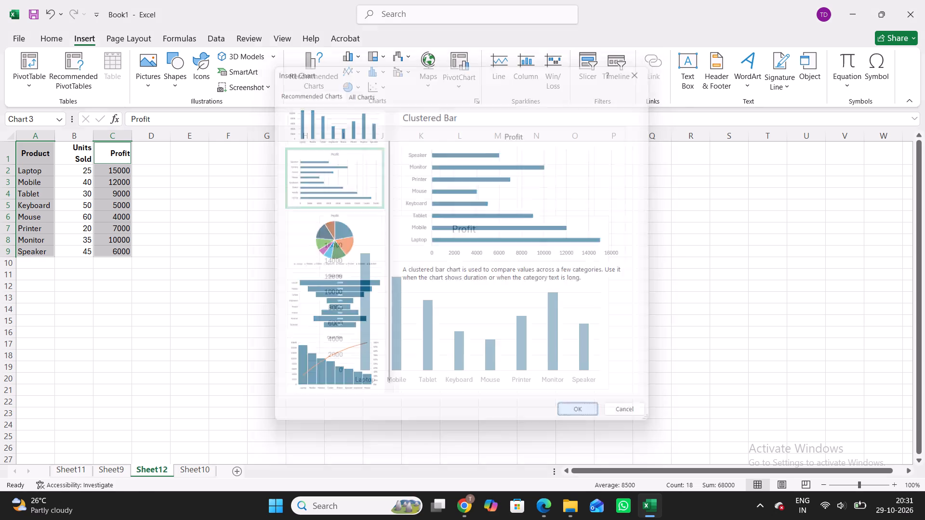
{"action": "left_click", "coordinate": [381, 159]}
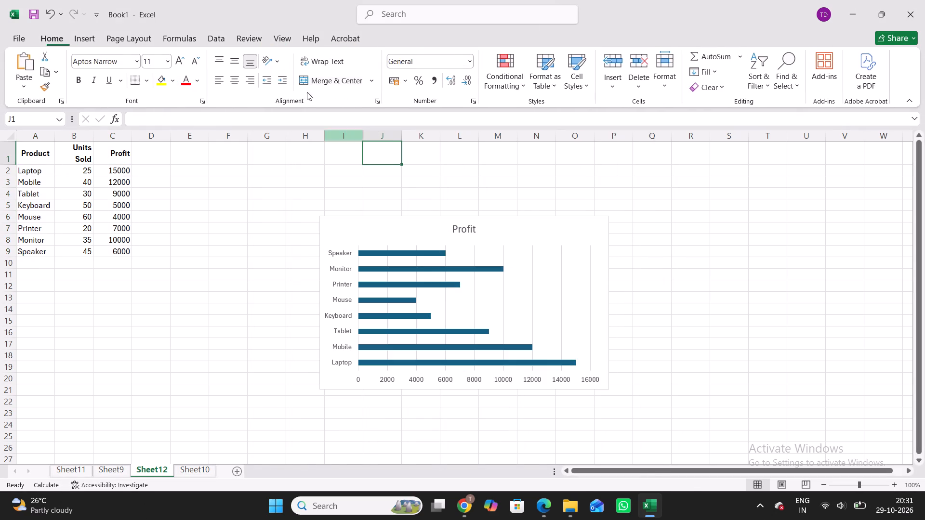
Move the plot area slightly up and to the left inside the Profit bar chart.
{"action": "left_click_drag", "start_coordinate": [383, 277], "coordinate": [342, 262]}
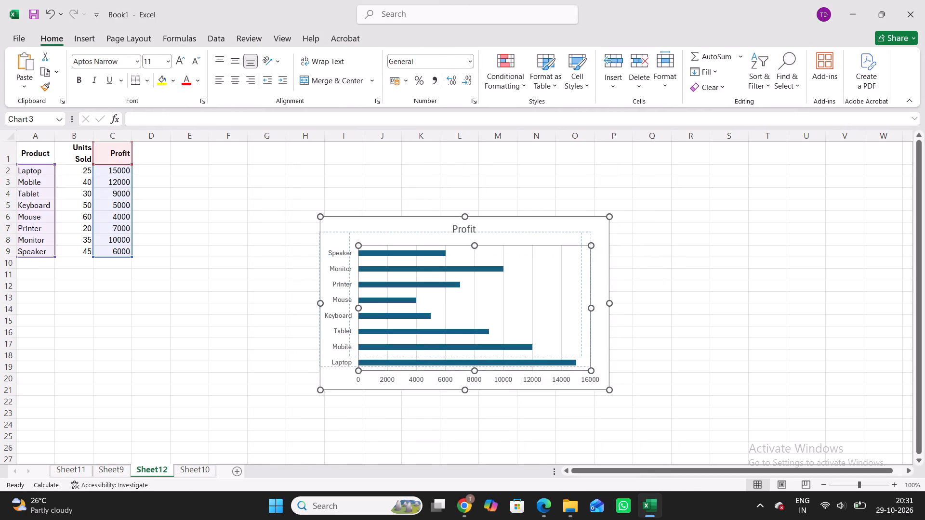
{"action": "left_click_drag", "start_coordinate": [342, 262], "coordinate": [348, 263]}
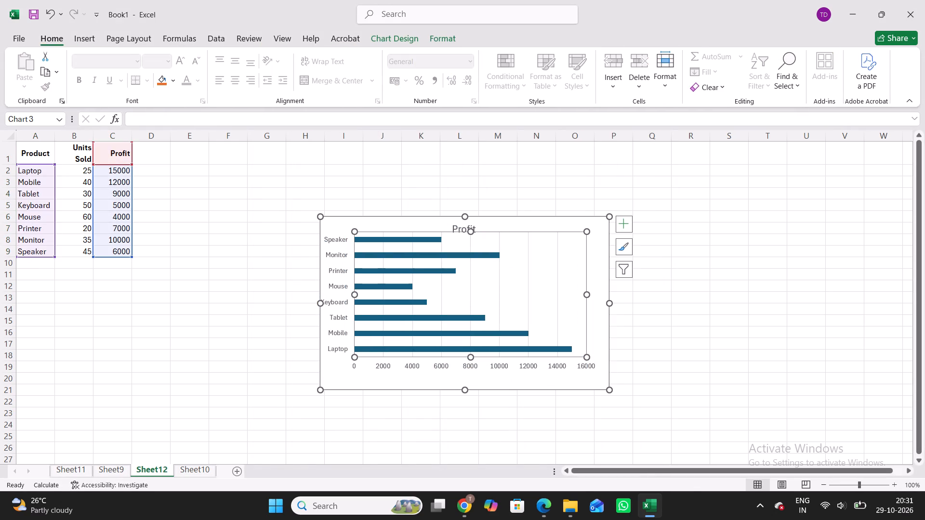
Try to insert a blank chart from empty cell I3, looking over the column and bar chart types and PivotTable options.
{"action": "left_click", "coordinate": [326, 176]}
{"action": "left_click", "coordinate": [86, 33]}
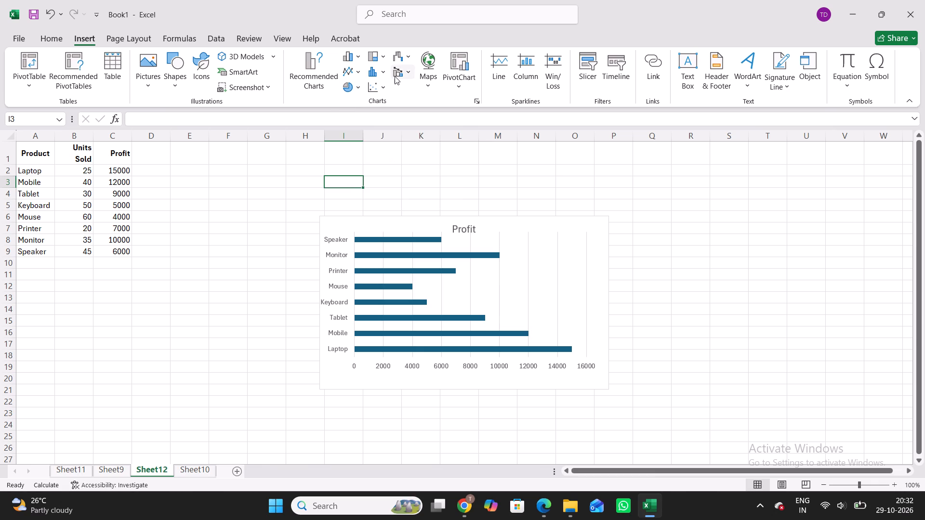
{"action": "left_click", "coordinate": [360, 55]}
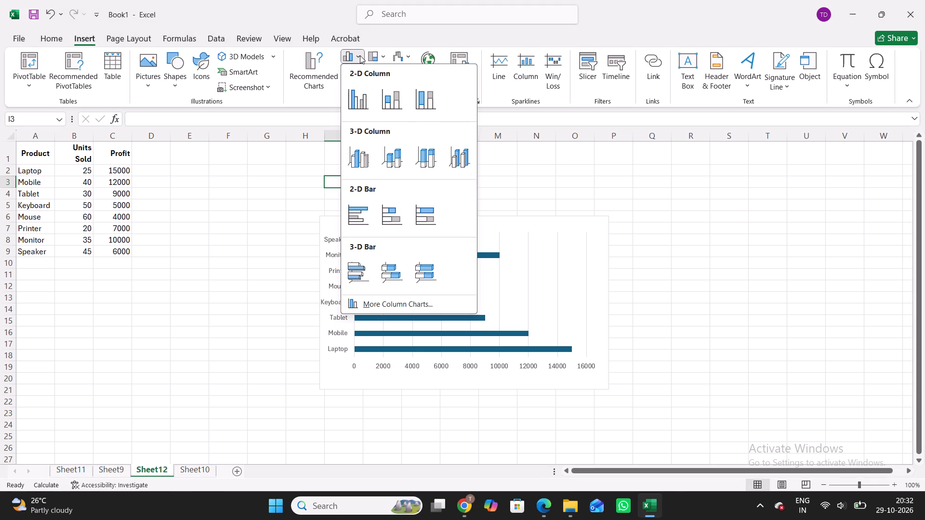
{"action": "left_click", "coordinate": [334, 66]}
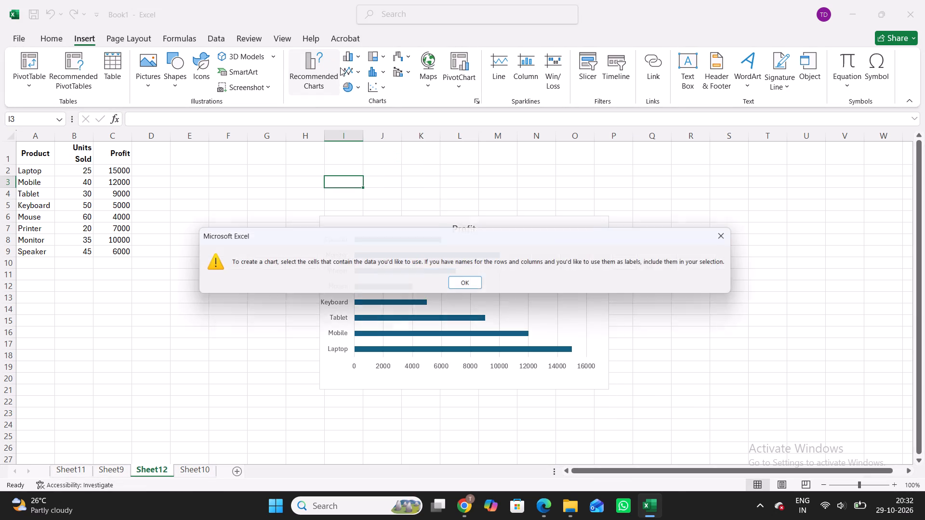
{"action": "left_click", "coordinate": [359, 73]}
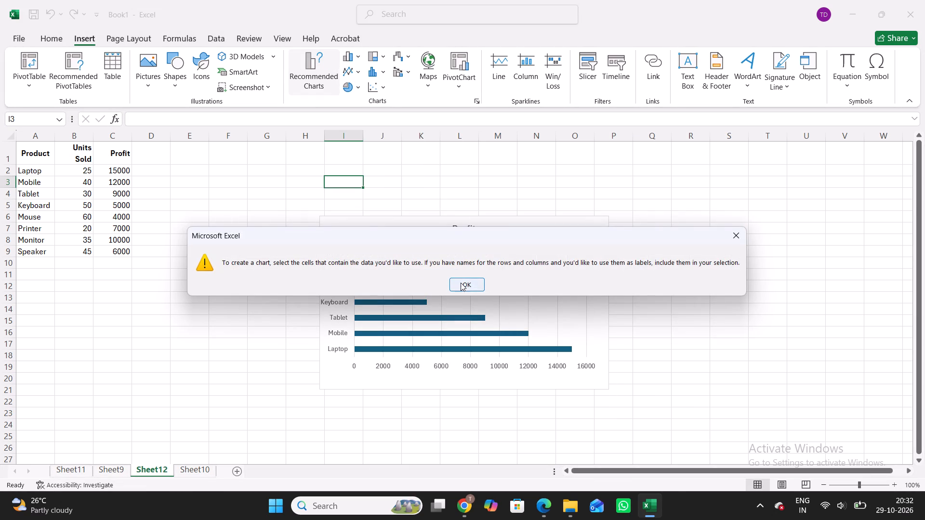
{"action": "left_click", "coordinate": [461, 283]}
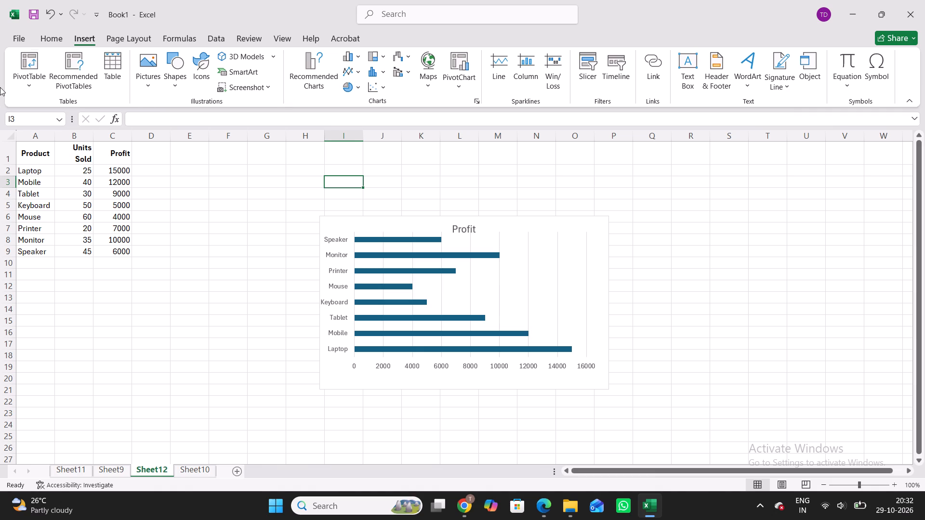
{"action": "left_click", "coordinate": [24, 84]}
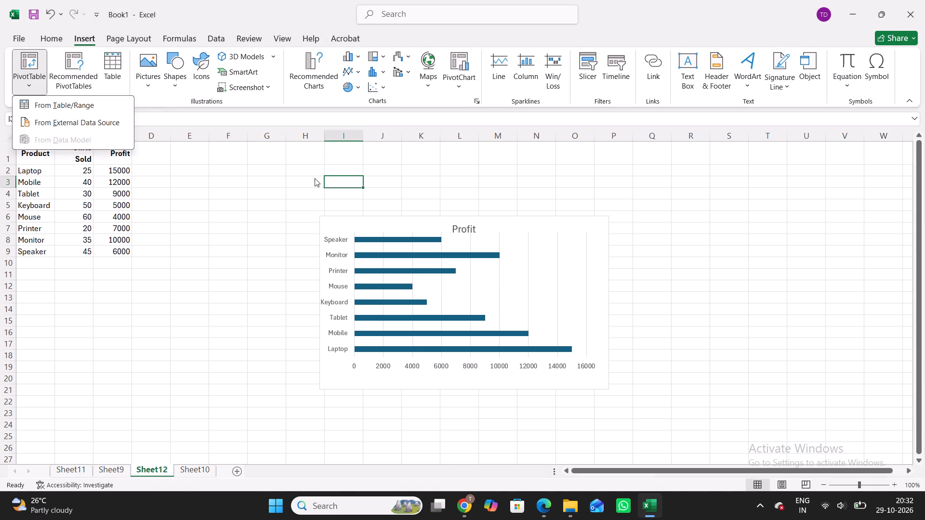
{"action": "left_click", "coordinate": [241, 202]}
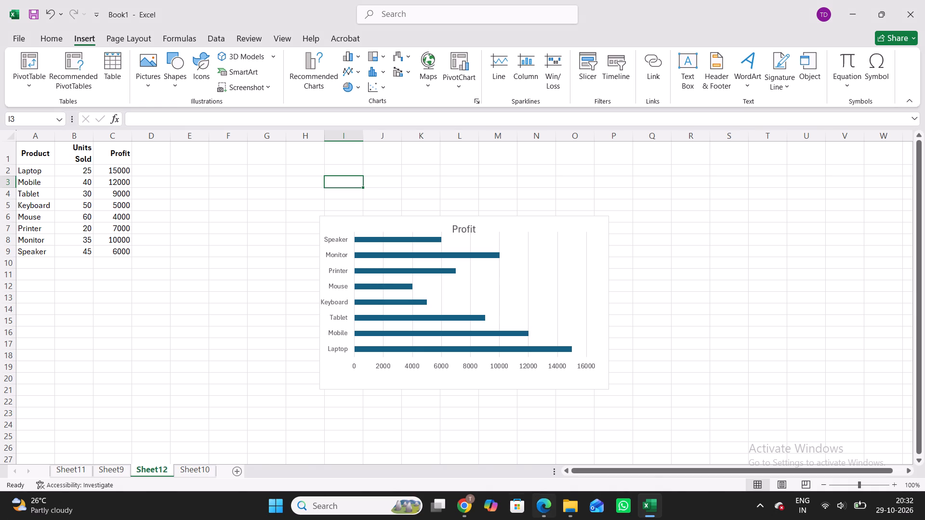
Switch to Chrome and reread the manual's 6(c) Data from Different Ranges and Chart Tools Exploration instructions.
{"action": "left_click", "coordinate": [466, 508]}
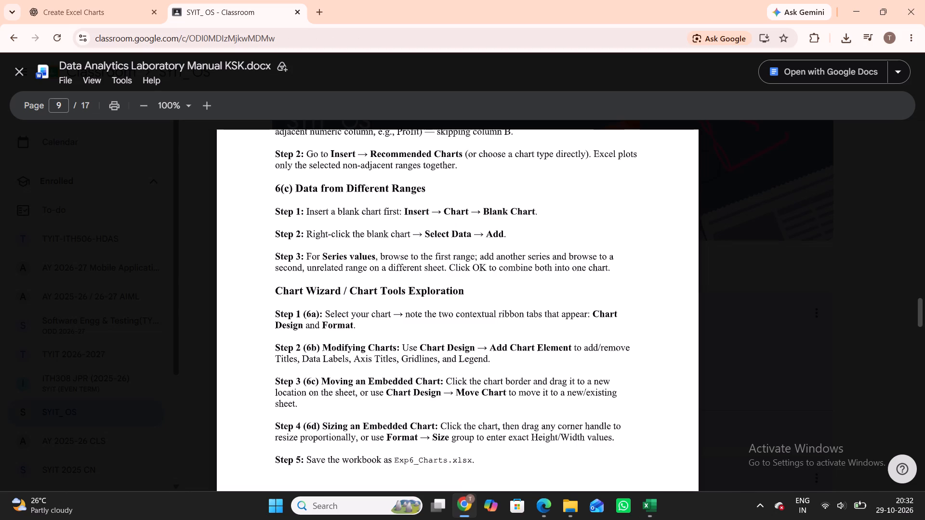
{"action": "scroll", "coordinate": [470, 371], "scroll_direction": "down", "scroll_amount": 1}
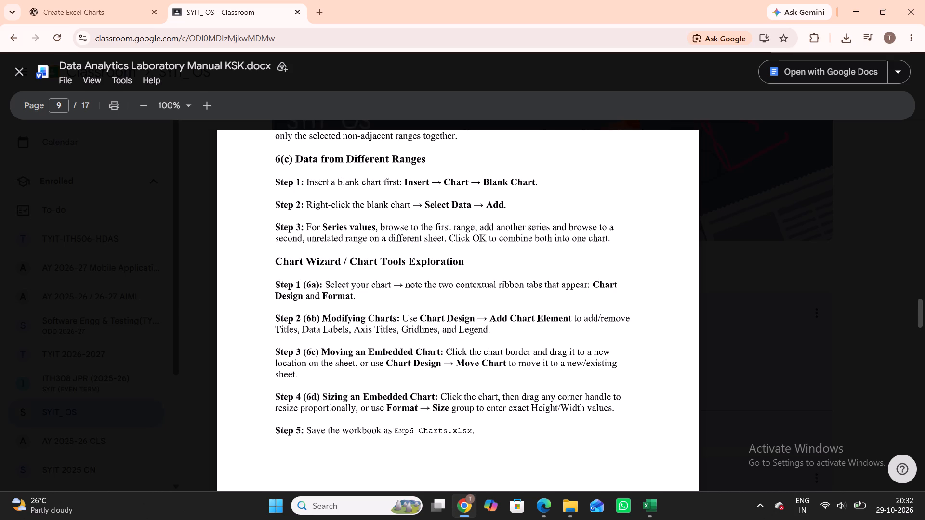
Switch to Excel, select the Profit bar chart's gridlines and look over the chart design and format options.
{"action": "left_click", "coordinate": [654, 515]}
{"action": "left_click", "coordinate": [500, 291]}
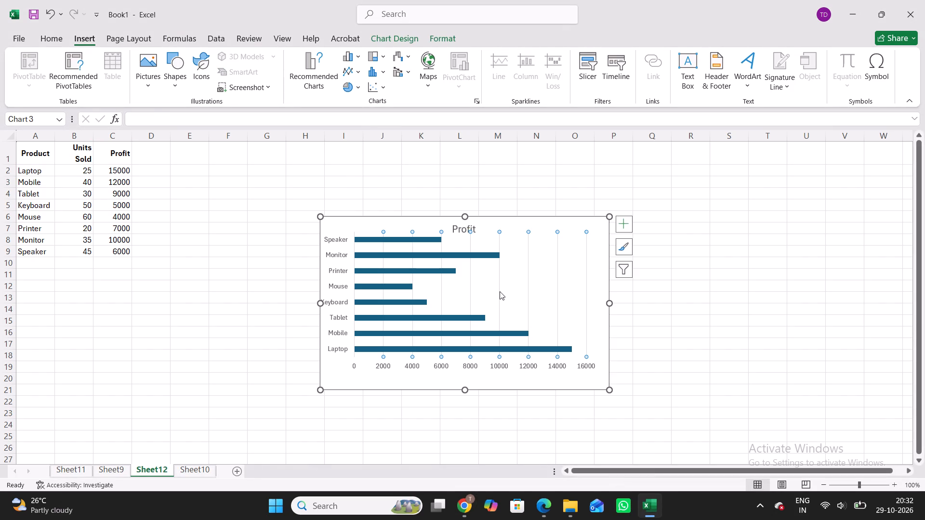
{"action": "left_click", "coordinate": [388, 41]}
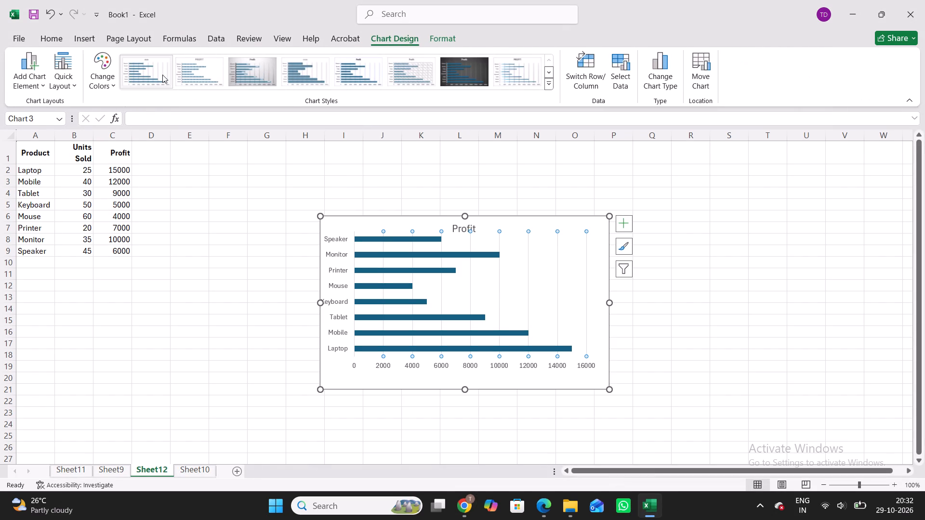
{"action": "left_click", "coordinate": [433, 42]}
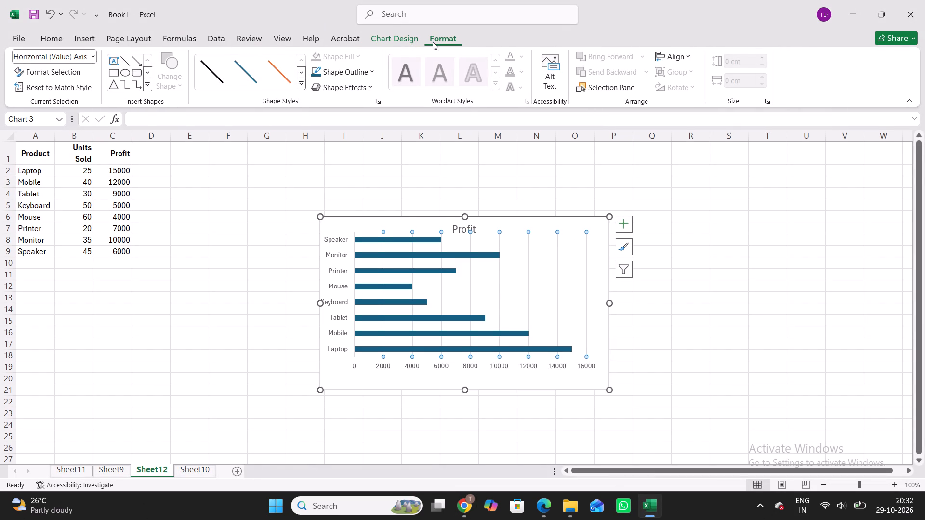
{"action": "left_click", "coordinate": [408, 36]}
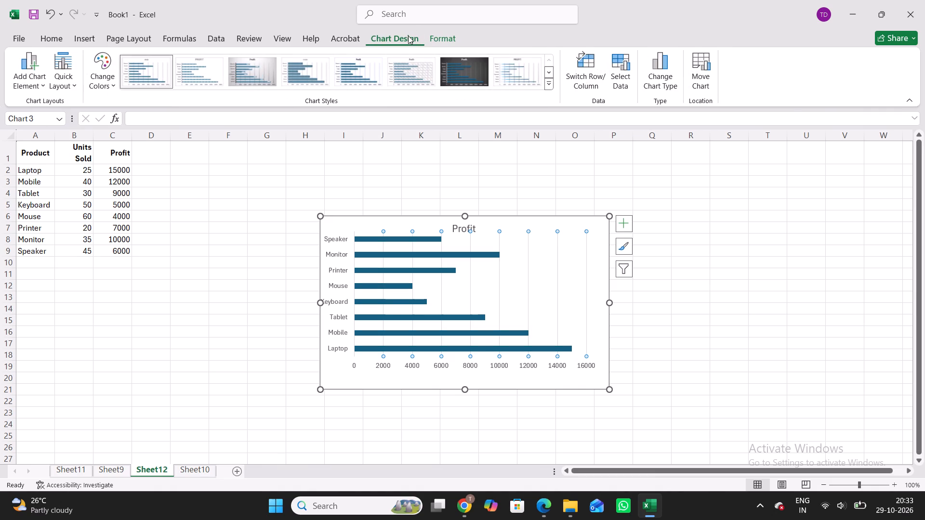
Check the manual's Modifying Charts instructions in Chrome, and return to Excel to look for the chart elements that can be added.
{"action": "key", "text": "alt+Tab"}
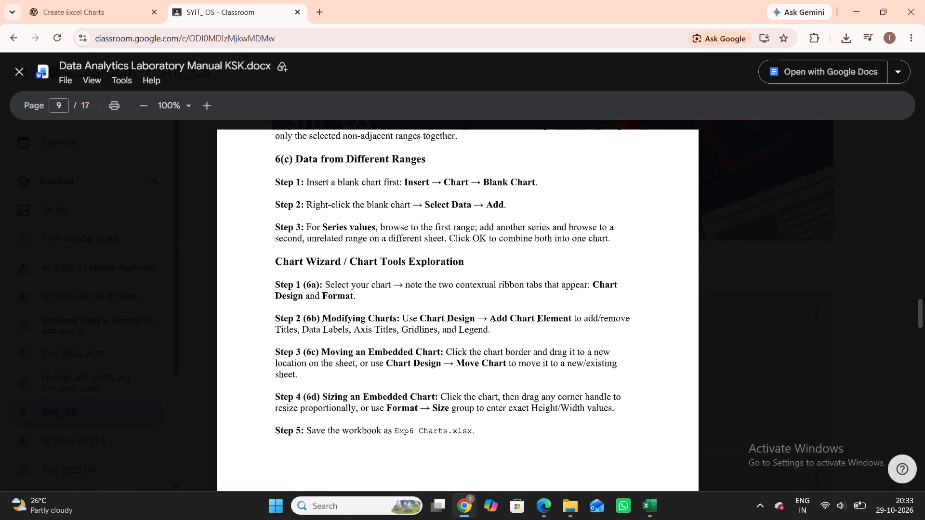
{"action": "scroll", "coordinate": [396, 304], "scroll_direction": "down", "scroll_amount": 1}
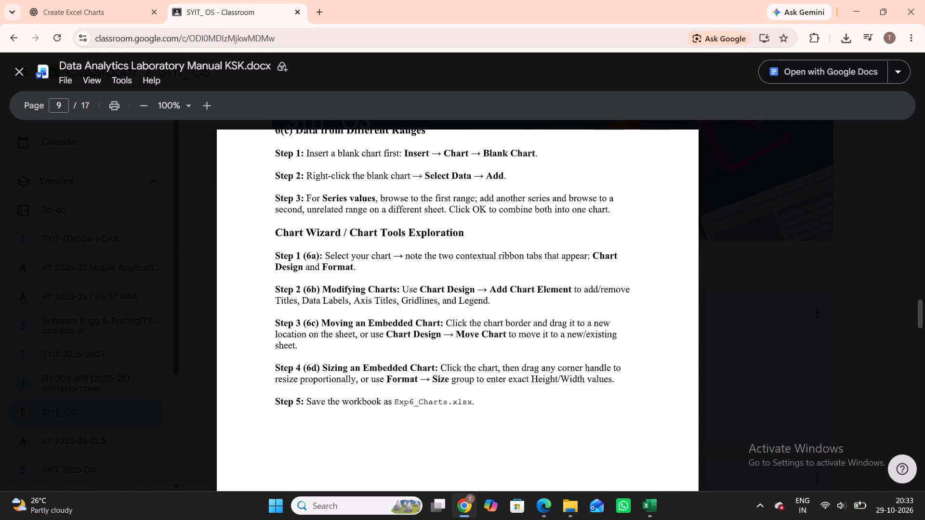
{"action": "key", "text": "alt+Tab"}
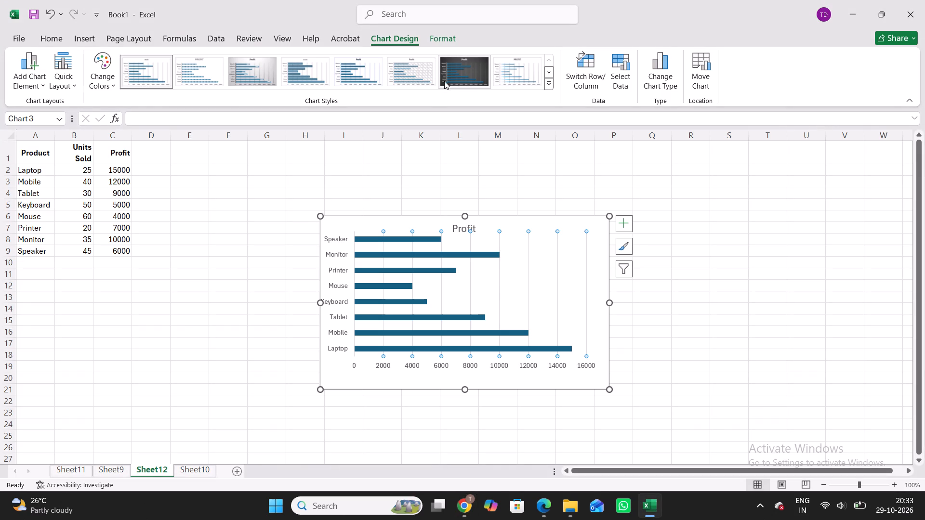
{"action": "left_click", "coordinate": [48, 83]}
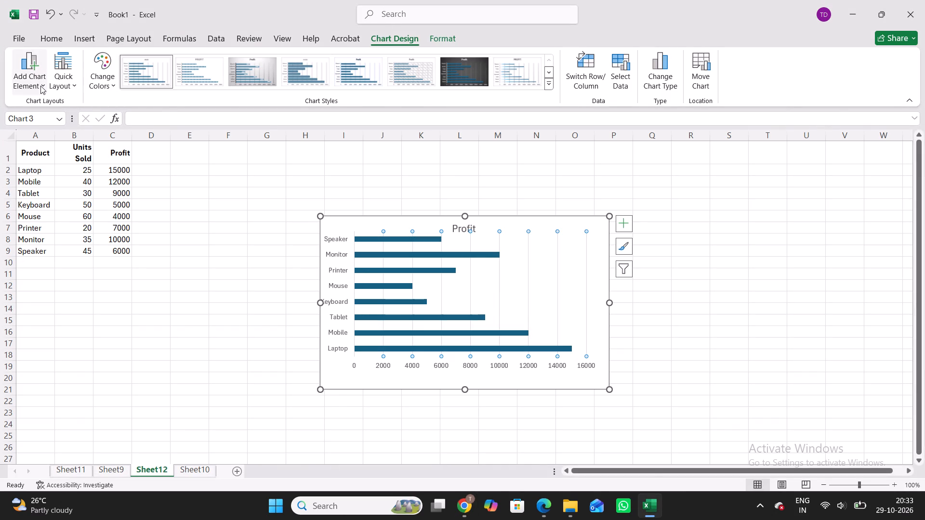
{"action": "left_click", "coordinate": [40, 86]}
{"action": "left_click", "coordinate": [236, 286]}
Switch to Chrome and read the manual's instructions for modifying, moving and sizing an embedded chart and saving the workbook.
{"action": "key", "text": "alt+Tab"}
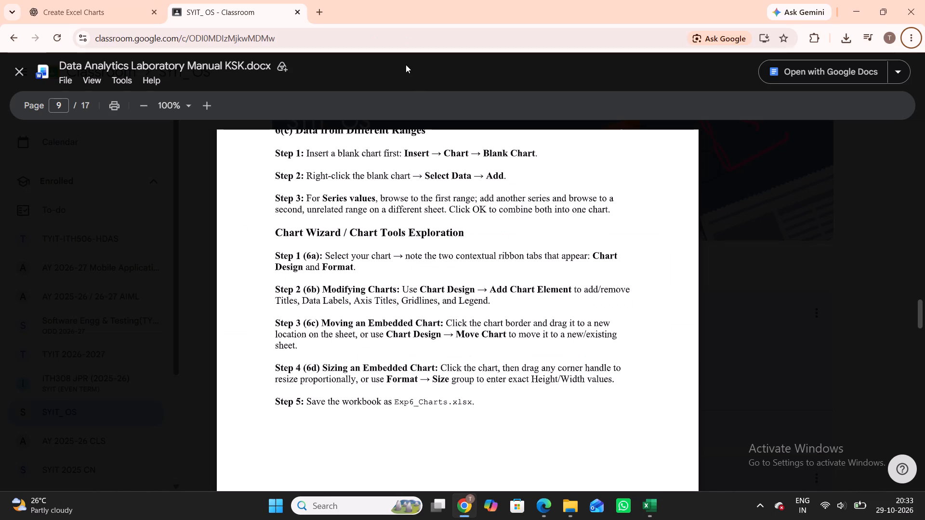
{"action": "scroll", "coordinate": [440, 339], "scroll_direction": "down", "scroll_amount": 1}
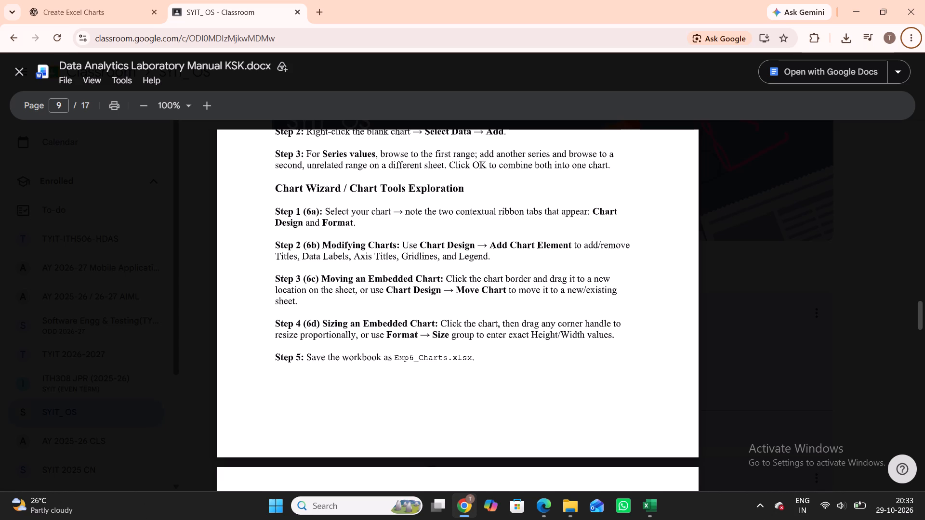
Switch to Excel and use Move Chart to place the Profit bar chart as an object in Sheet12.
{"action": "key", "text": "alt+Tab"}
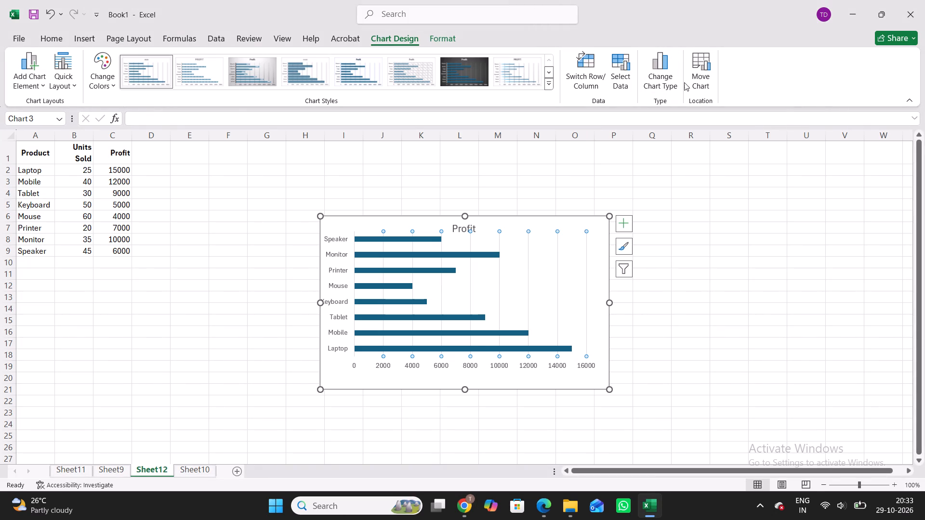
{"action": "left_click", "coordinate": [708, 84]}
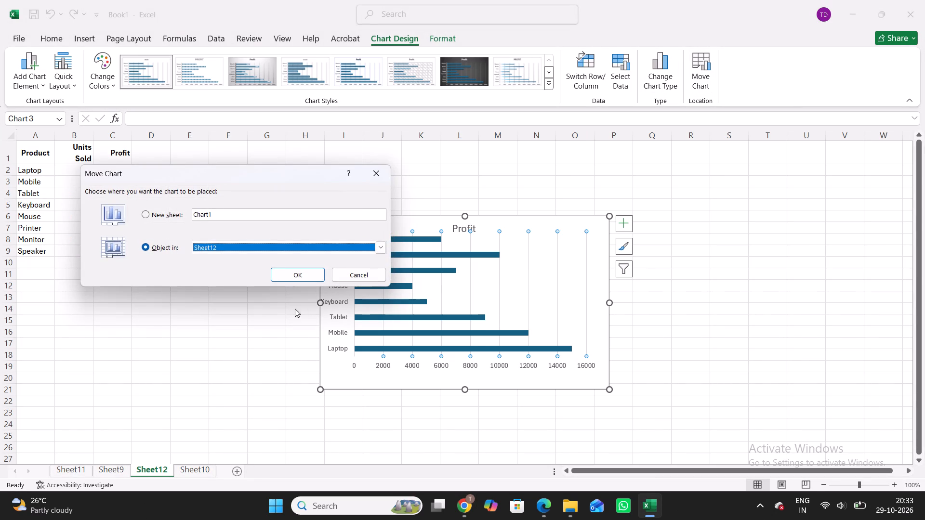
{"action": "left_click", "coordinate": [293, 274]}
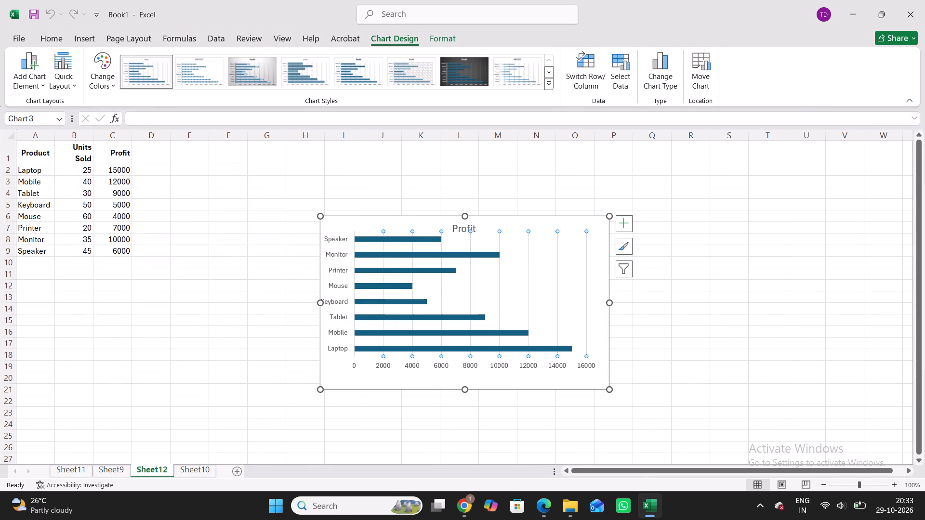
Look through Sheet11 and Sheet10 to check the chart's placement, and return to Sheet12.
{"action": "left_click", "coordinate": [195, 471]}
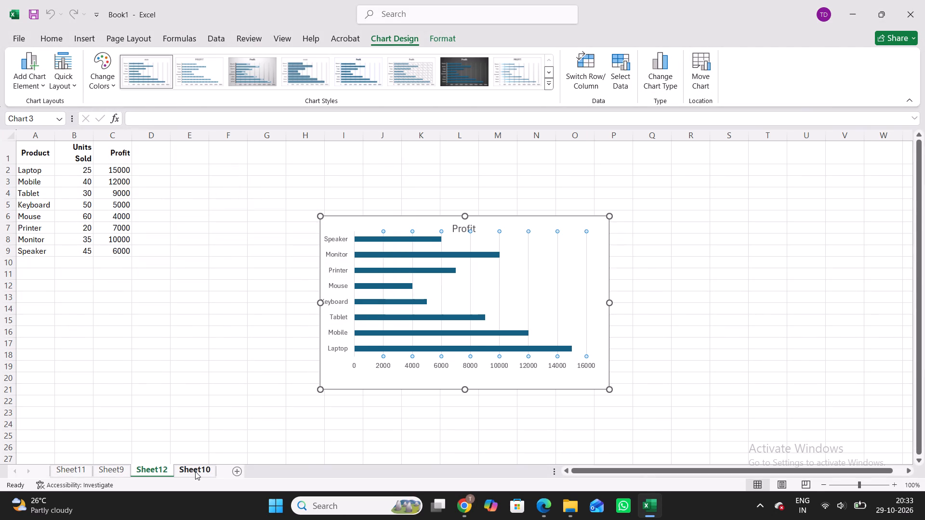
{"action": "left_click", "coordinate": [151, 471]}
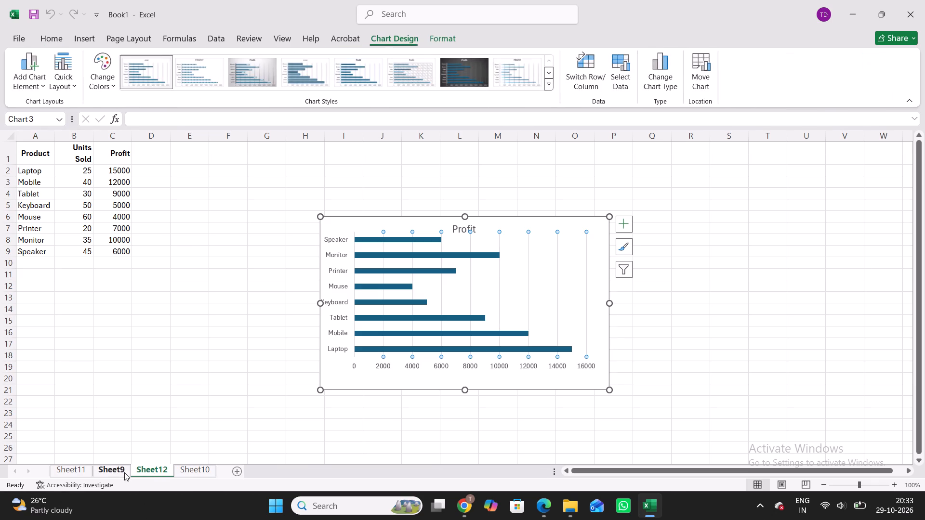
{"action": "left_click", "coordinate": [124, 472]}
{"action": "left_click", "coordinate": [82, 470]}
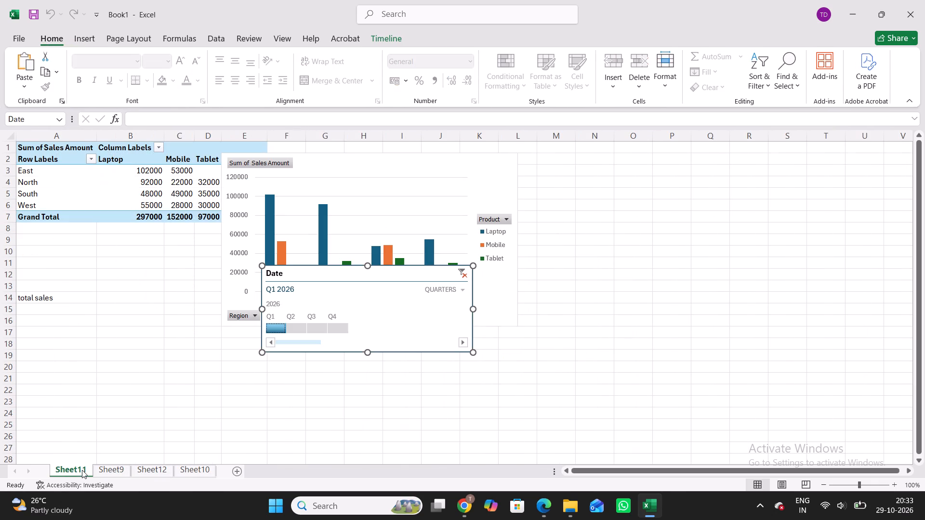
{"action": "left_click", "coordinate": [204, 473]}
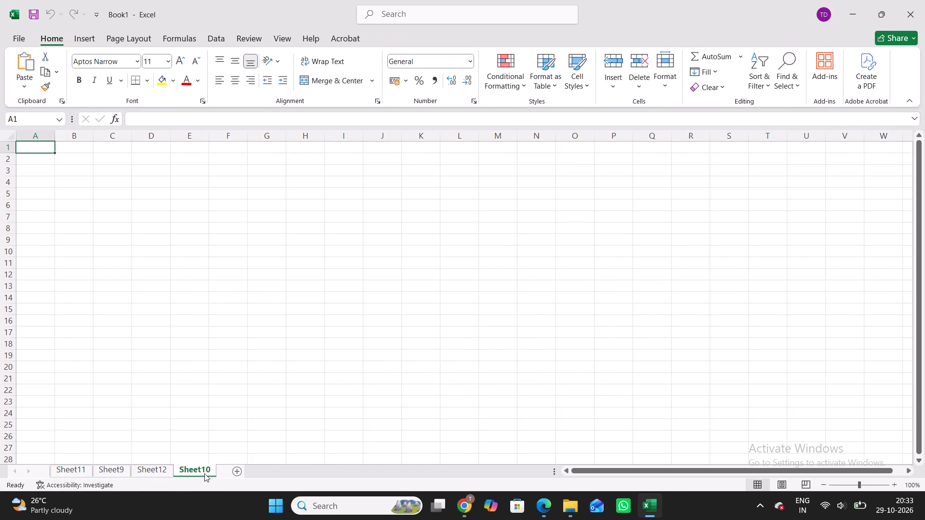
{"action": "left_click", "coordinate": [157, 468]}
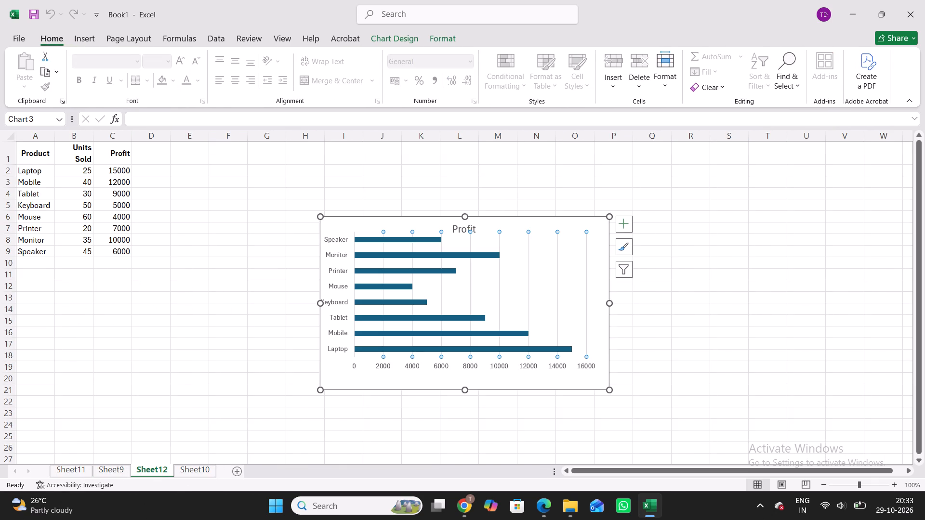
Move the Profit bar chart from Sheet12 to a new sheet of its own.
{"action": "left_click", "coordinate": [415, 40]}
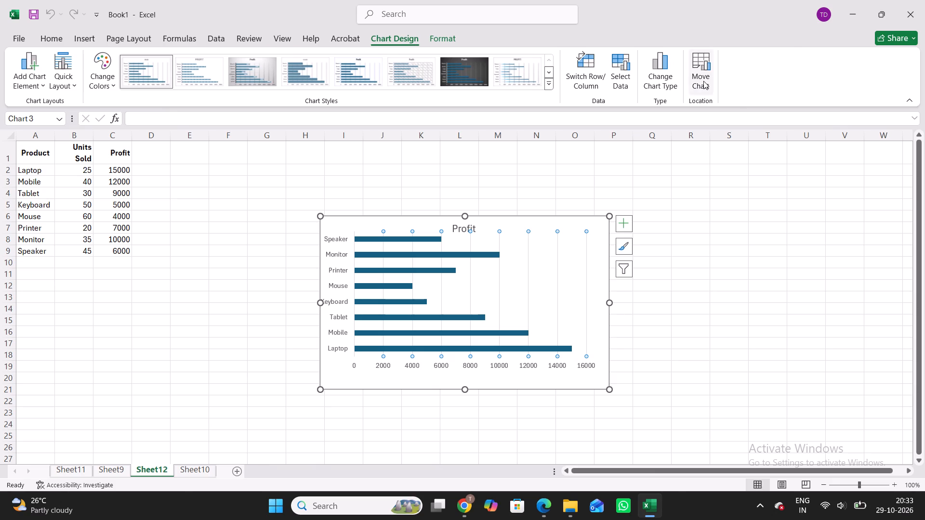
{"action": "left_click", "coordinate": [703, 81]}
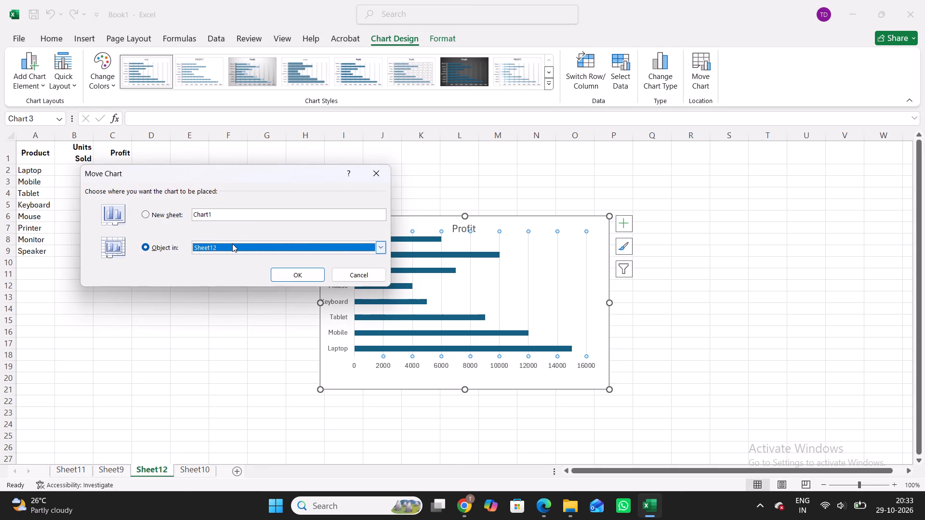
{"action": "left_click", "coordinate": [147, 214]}
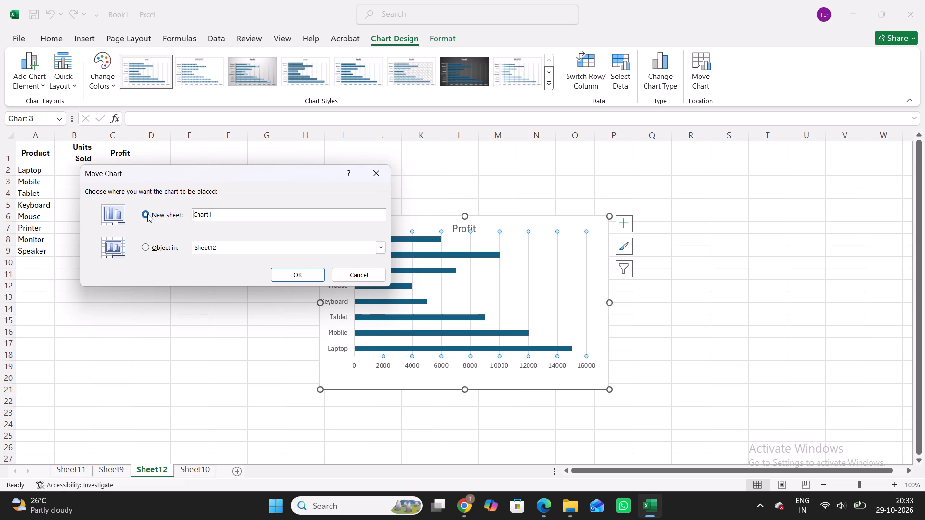
{"action": "left_click", "coordinate": [286, 277]}
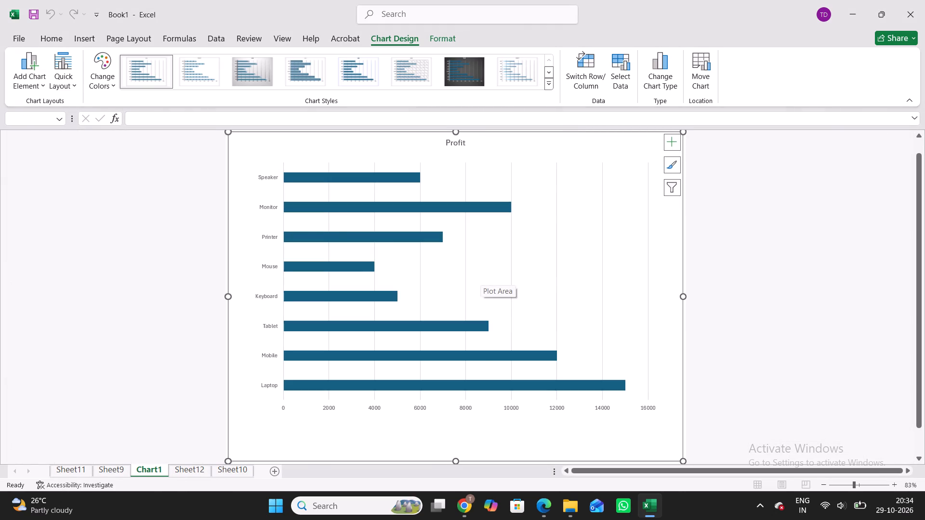
Check the manual's moving, sizing and saving instructions in Chrome, and return to Excel to look over the chart's elements and filter options.
{"action": "key", "text": "alt+Tab"}
{"action": "scroll", "coordinate": [413, 354], "scroll_direction": "down", "scroll_amount": 1}
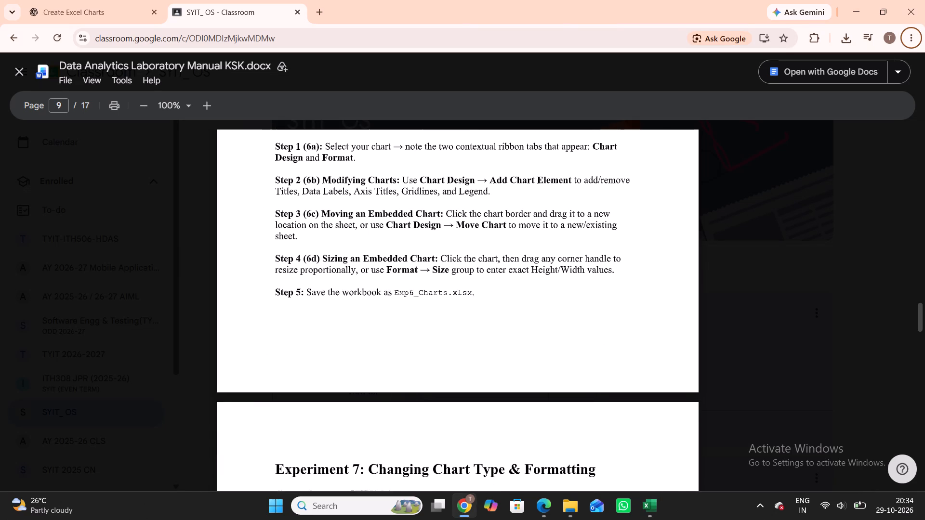
{"action": "scroll", "coordinate": [413, 354], "scroll_direction": "down", "scroll_amount": 1}
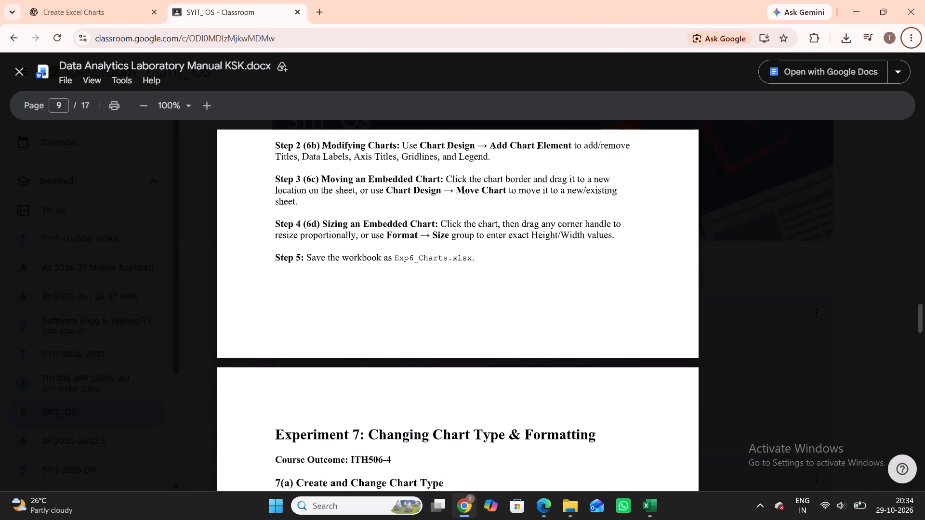
{"action": "key", "text": "alt+Tab"}
{"action": "left_click", "coordinate": [678, 143]}
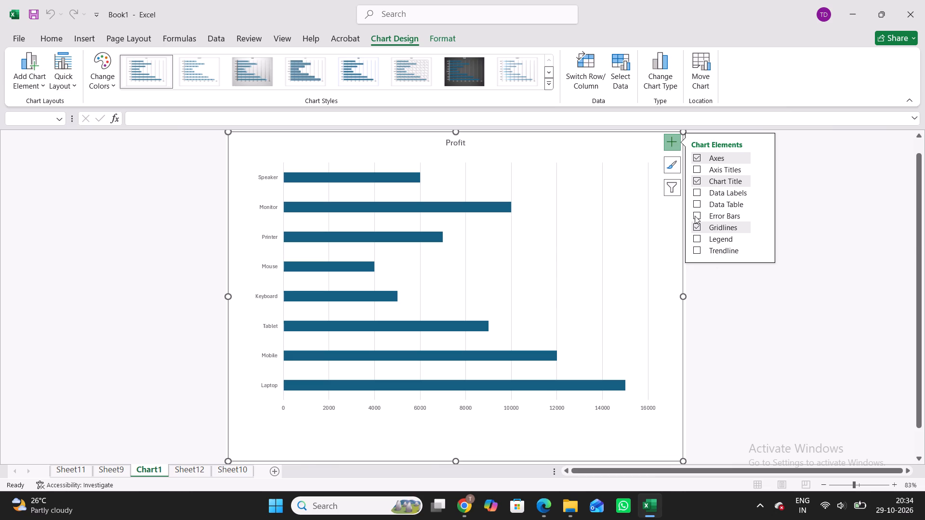
{"action": "left_click", "coordinate": [670, 193]}
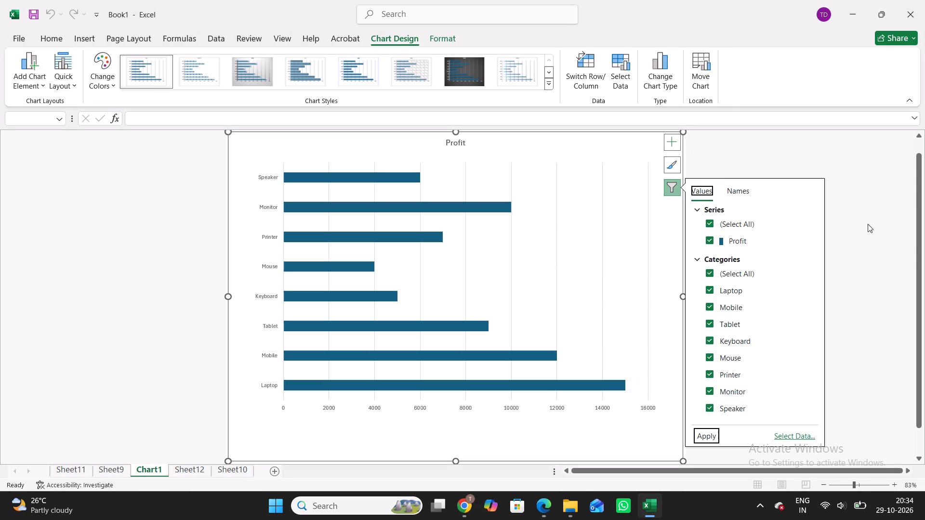
{"action": "left_click", "coordinate": [883, 236]}
Switch to Chrome, read the manual's Experiment 7 instructions on changing chart type and data display options, and return to Excel.
{"action": "key", "text": "alt+Tab"}
{"action": "scroll", "coordinate": [481, 279], "scroll_direction": "down", "scroll_amount": 1}
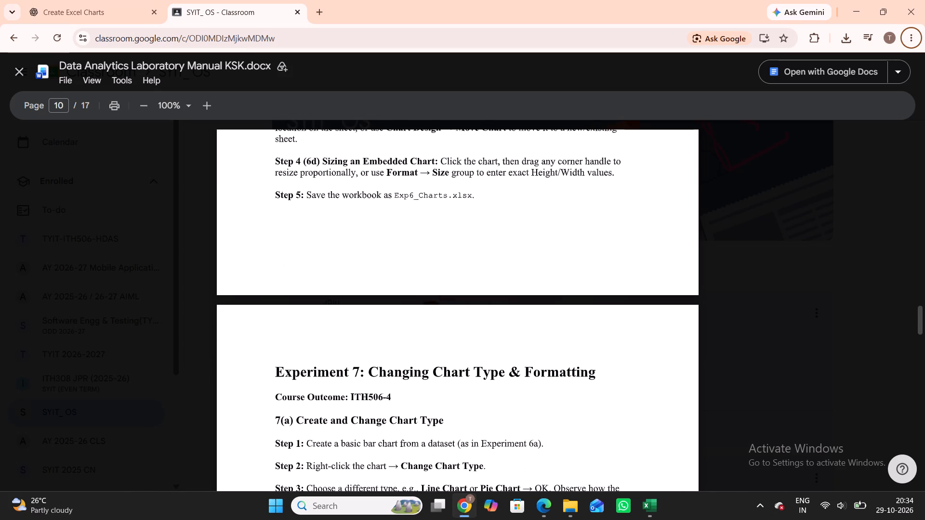
{"action": "scroll", "coordinate": [481, 279], "scroll_direction": "down", "scroll_amount": 2}
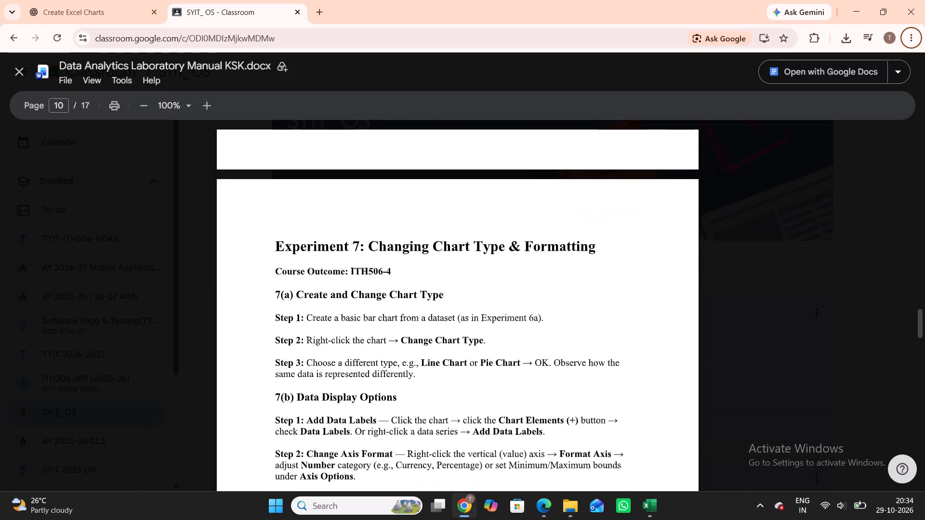
{"action": "scroll", "coordinate": [481, 279], "scroll_direction": "down", "scroll_amount": 1}
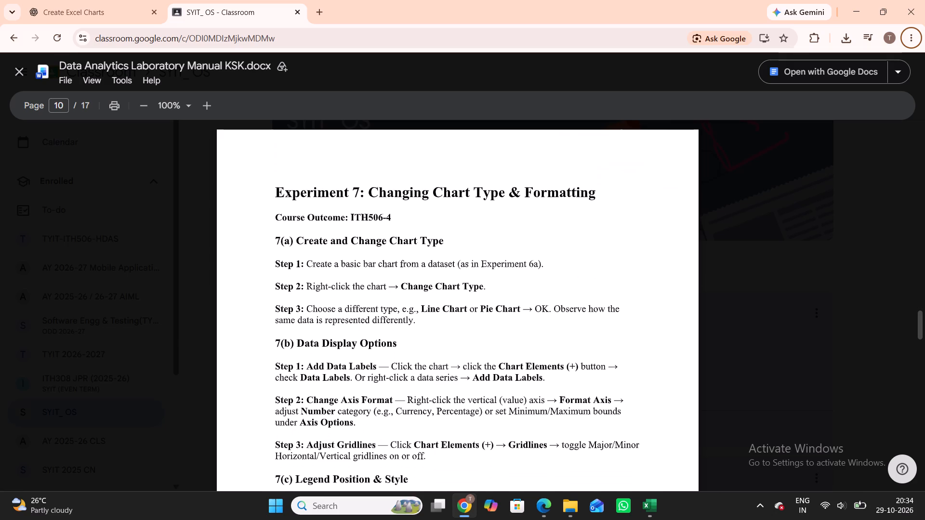
{"action": "key", "text": "alt+Tab"}
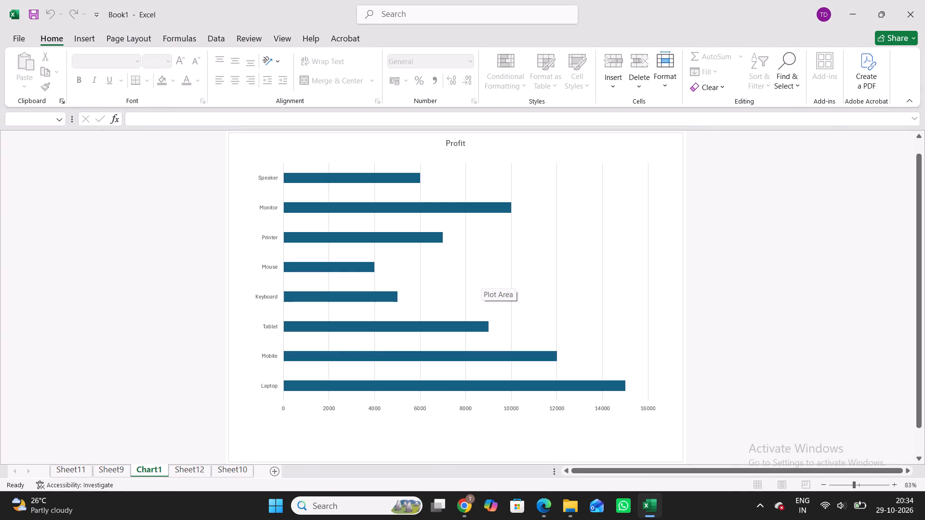
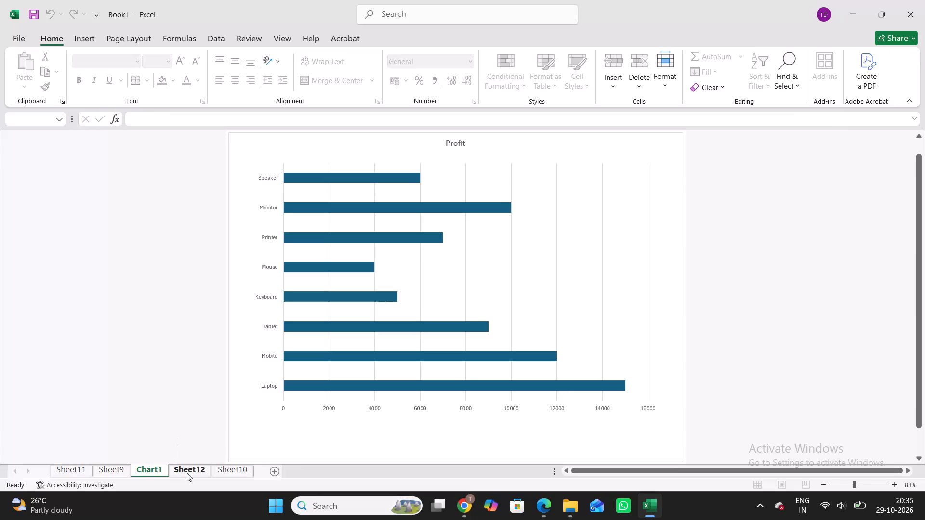
Change the Profit column chart on Sheet12 to a standard Pie chart.
{"action": "left_click", "coordinate": [195, 474]}
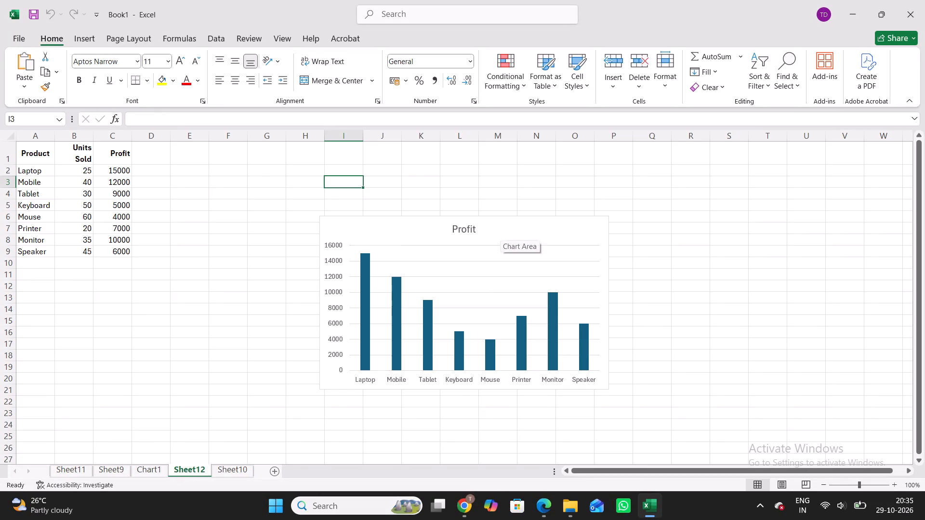
{"action": "right_click", "coordinate": [500, 231]}
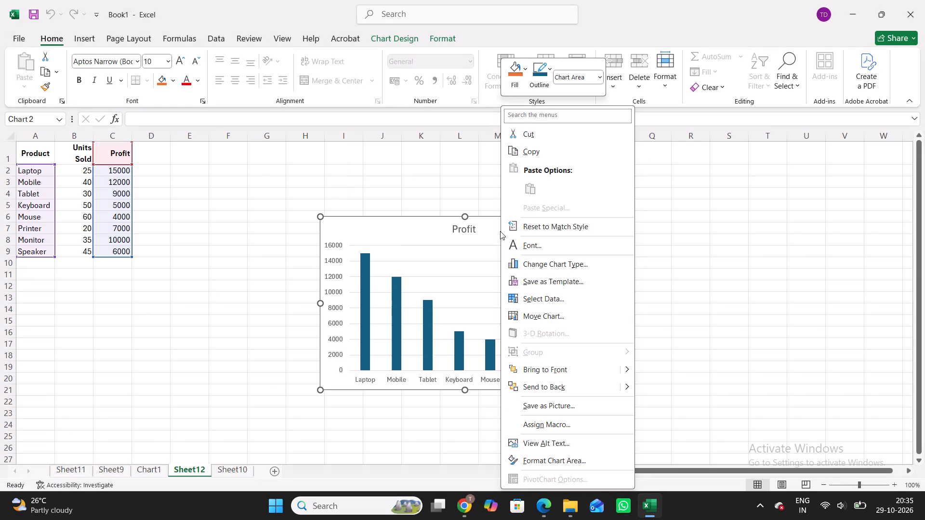
{"action": "left_click", "coordinate": [558, 262]}
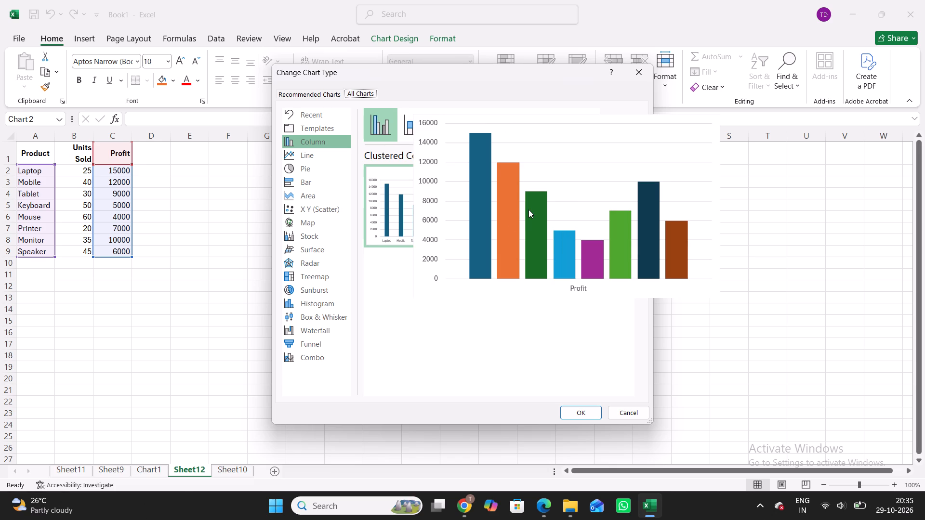
{"action": "left_click", "coordinate": [317, 182]}
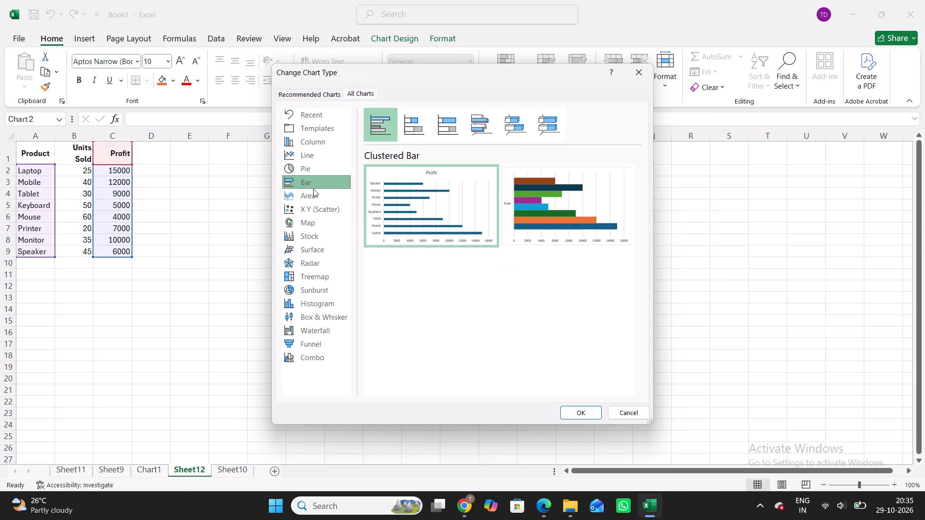
{"action": "left_click", "coordinate": [313, 189]}
{"action": "left_click", "coordinate": [312, 170]}
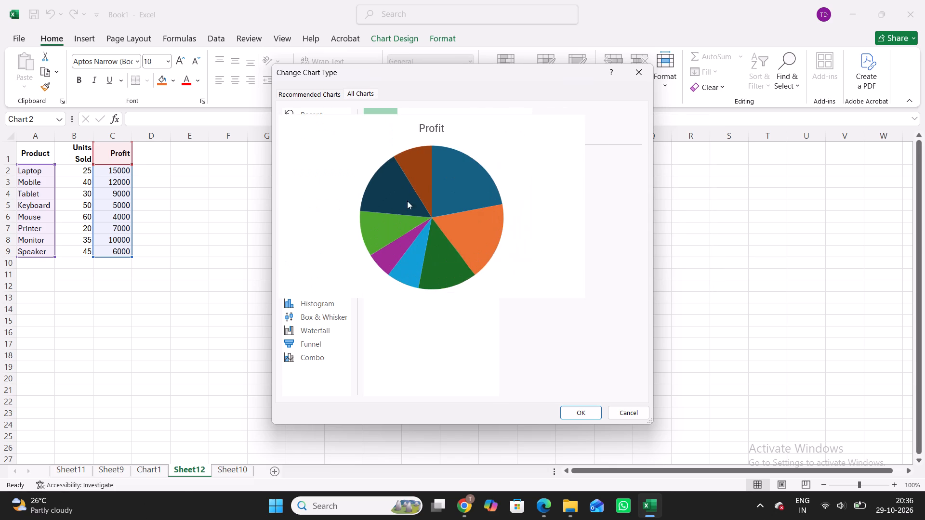
{"action": "left_click", "coordinate": [423, 211]}
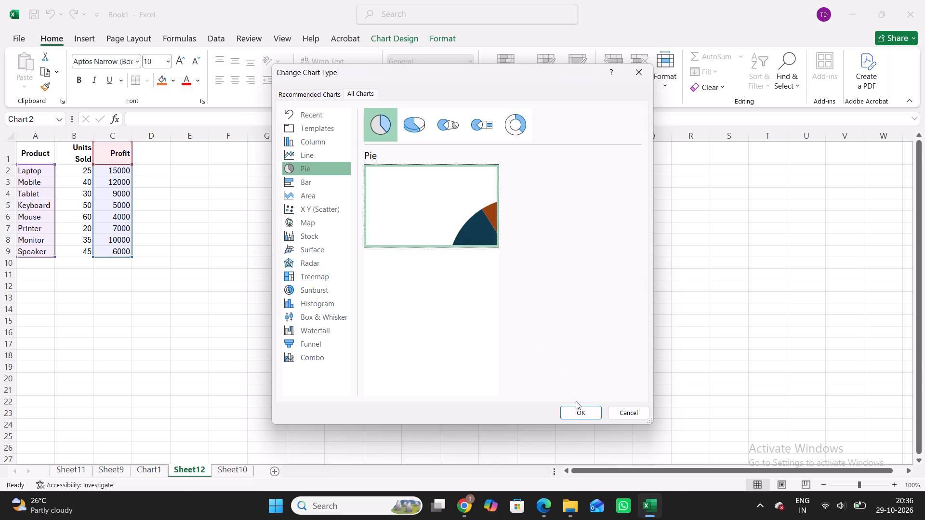
{"action": "left_click", "coordinate": [575, 413]}
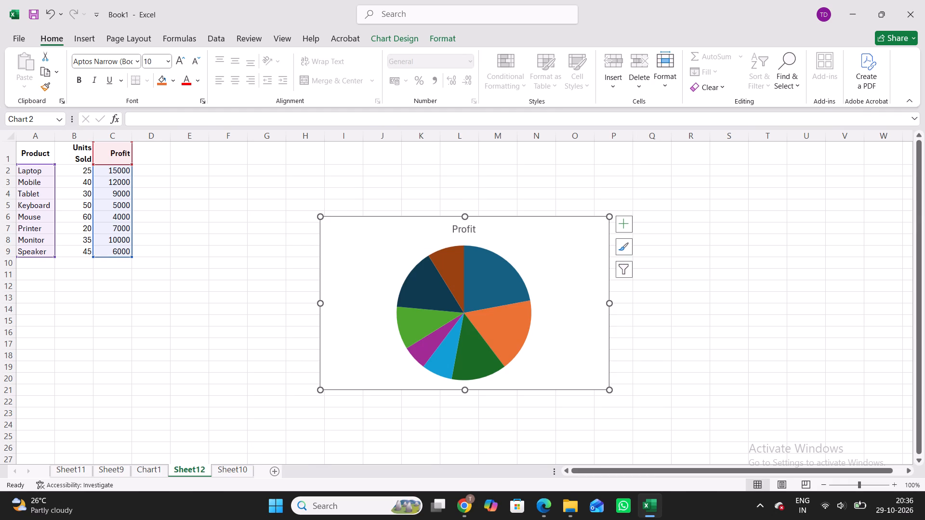
Set the Profit pie chart's title to Centered Overlay.
{"action": "left_click", "coordinate": [624, 225]}
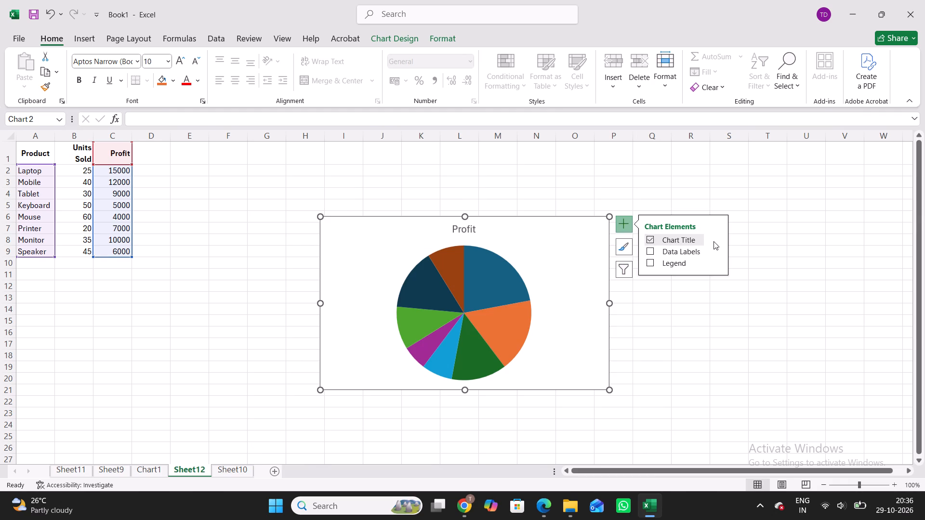
{"action": "left_click", "coordinate": [714, 241]}
{"action": "left_click", "coordinate": [743, 262]}
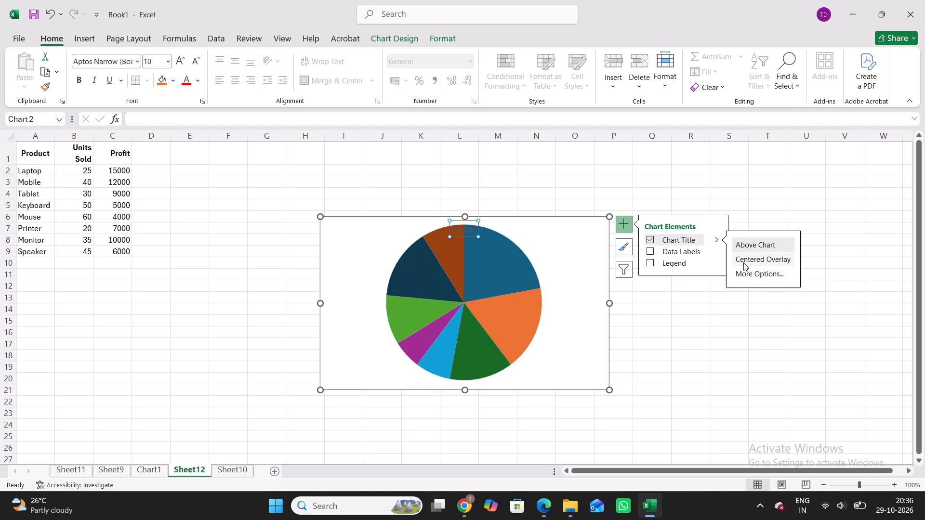
Add data labels to the pie chart in the Data Callout style.
{"action": "left_click", "coordinate": [684, 250]}
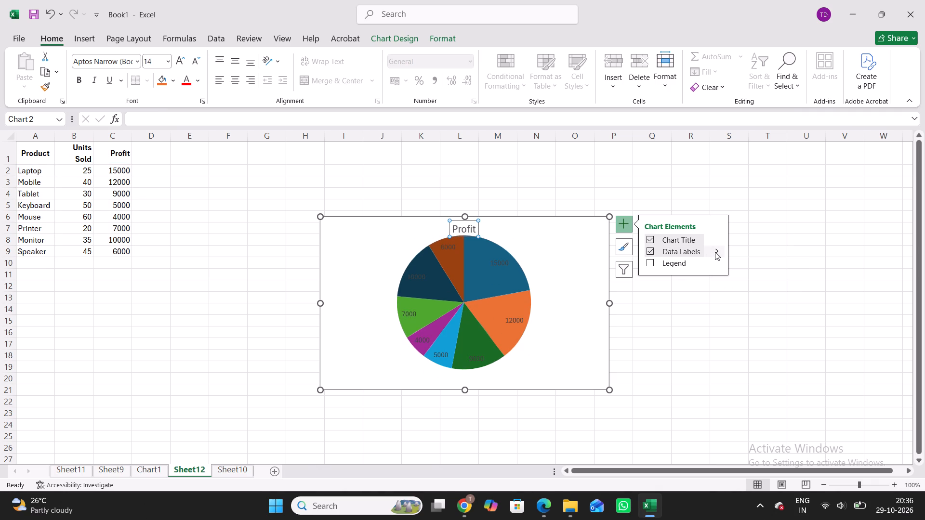
{"action": "left_click", "coordinate": [715, 252]}
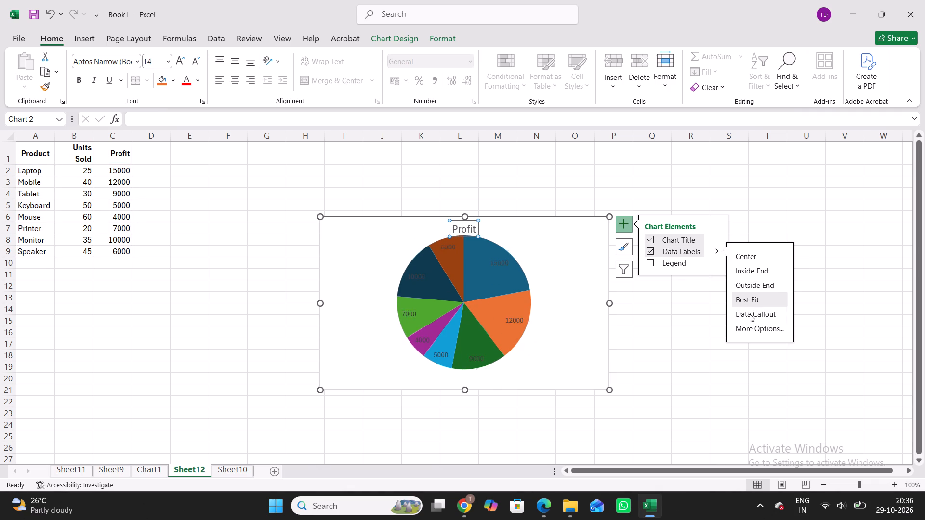
{"action": "left_click", "coordinate": [752, 309]}
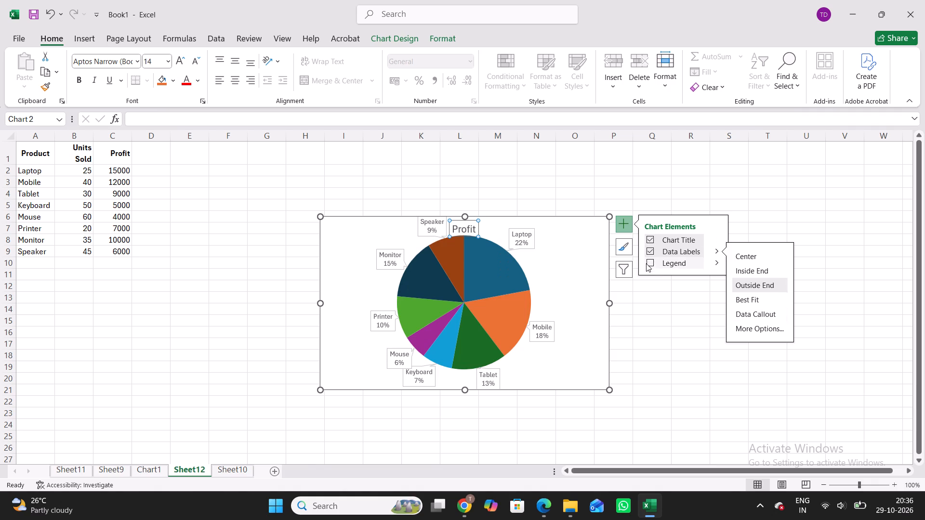
Add a legend to the pie chart and place it at the bottom of the chart.
{"action": "left_click", "coordinate": [646, 259]}
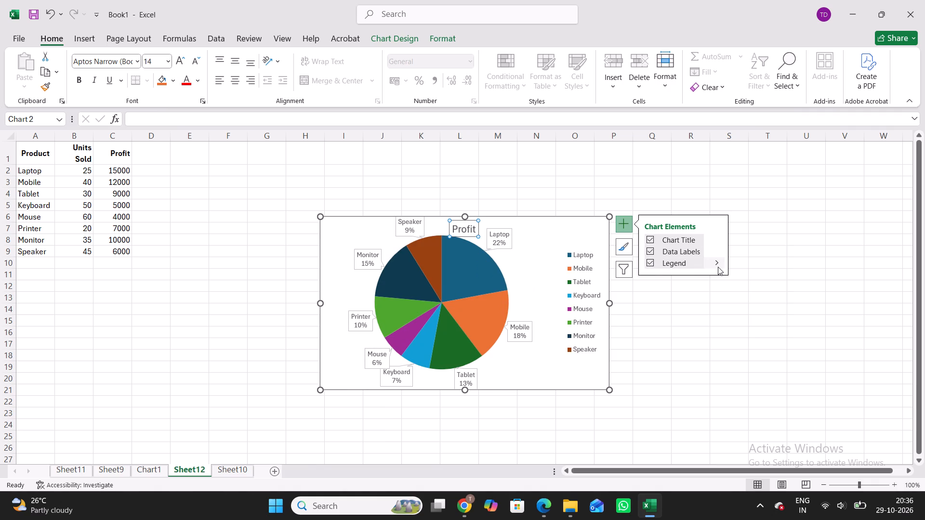
{"action": "left_click", "coordinate": [718, 267]}
{"action": "left_click", "coordinate": [749, 312]}
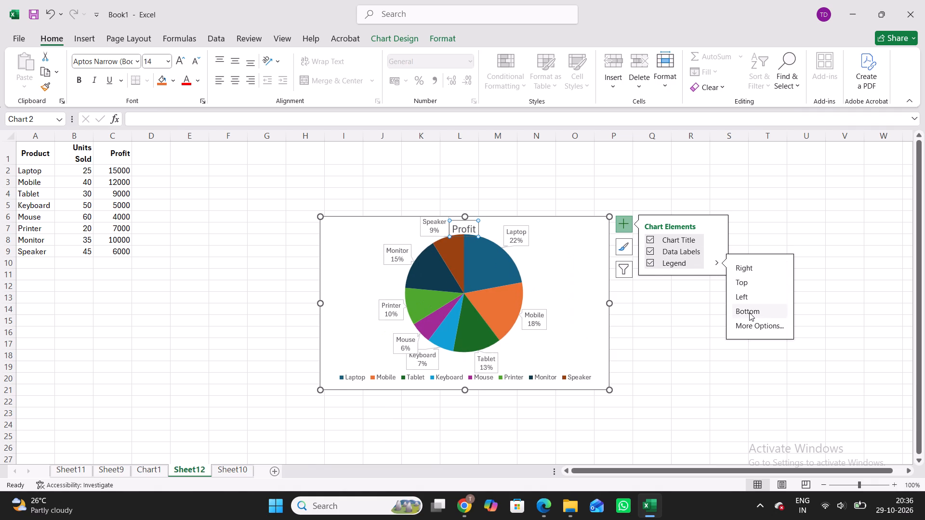
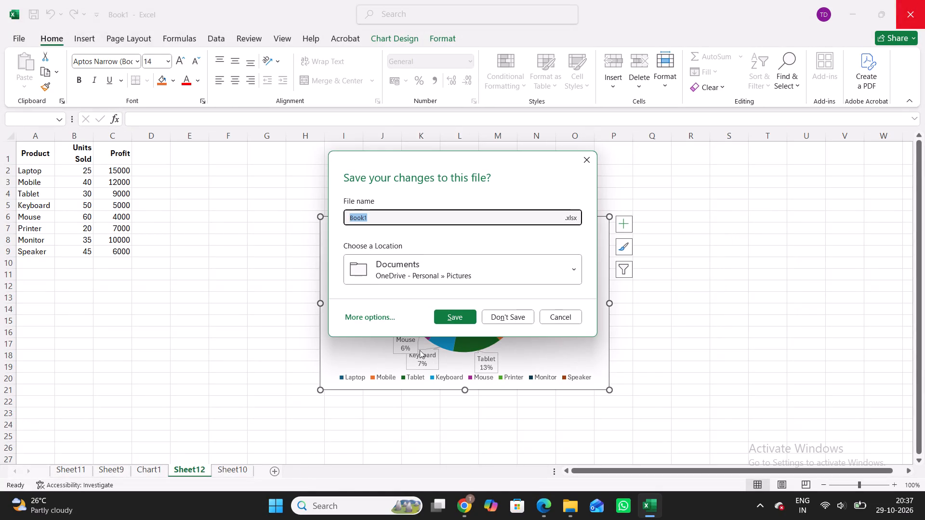
Close the Book1 workbook without saving its changes.
{"action": "left_click", "coordinate": [502, 317]}
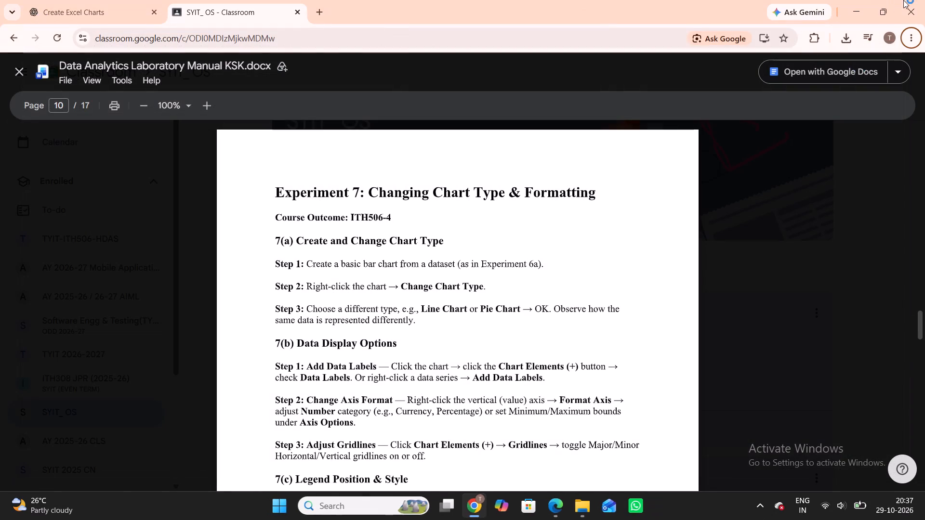
Close the open Chrome window, the archive folder window and the curriculum PDF in Edge.
{"action": "left_click", "coordinate": [913, 9]}
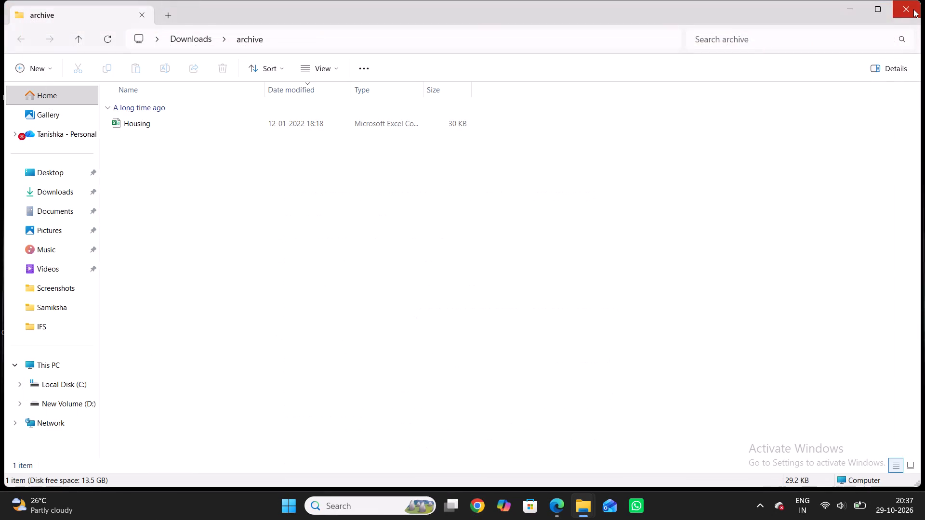
{"action": "left_click", "coordinate": [913, 9]}
{"action": "left_click", "coordinate": [913, 9]}
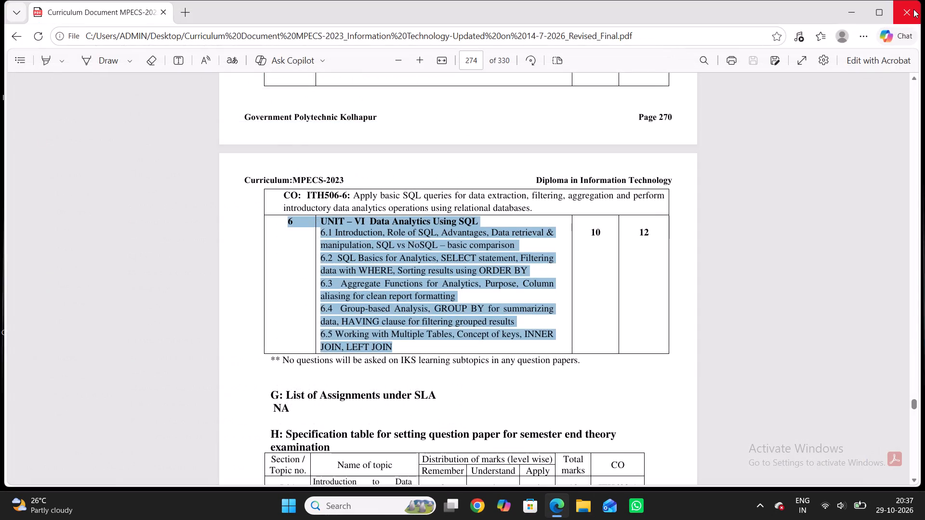
{"action": "left_click", "coordinate": [913, 9]}
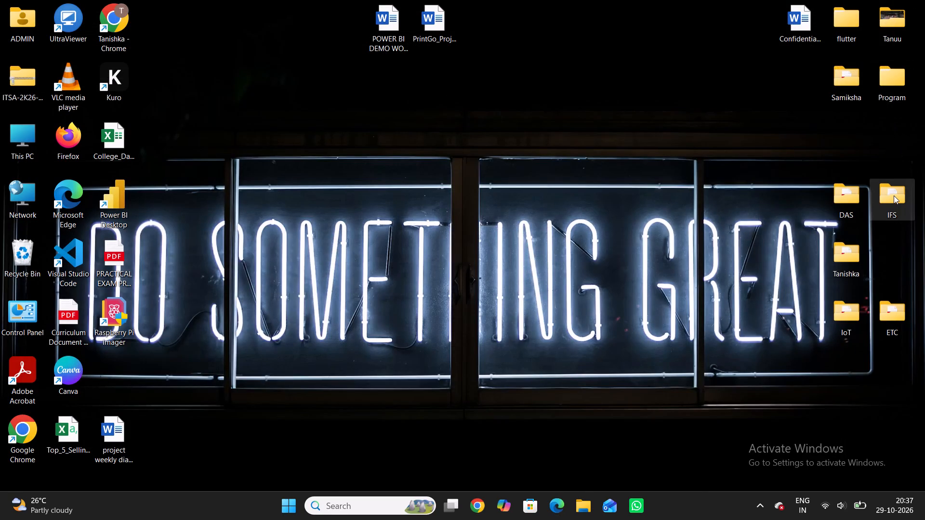
Delete all the contents of the desktop's IFS folder, including the .venv folder, and close its window.
{"action": "double_click", "coordinate": [894, 195]}
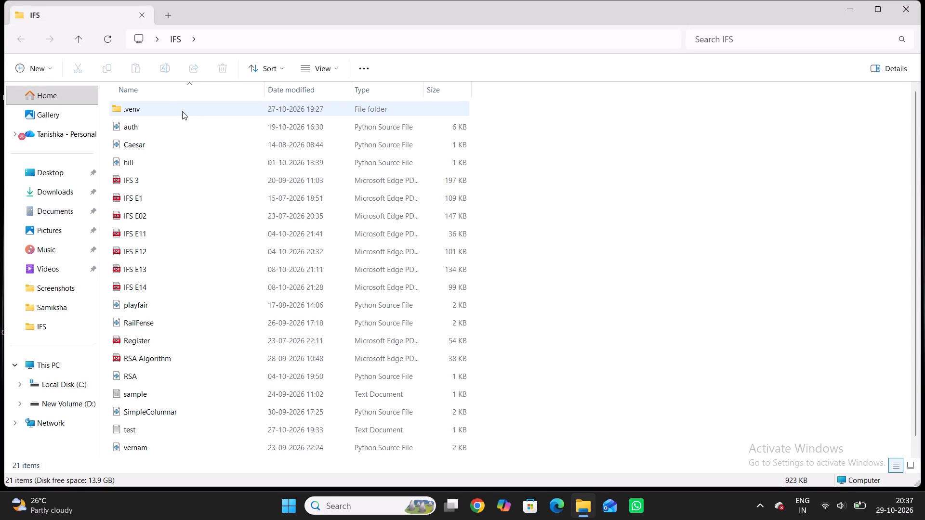
{"action": "left_click", "coordinate": [178, 110]}
{"action": "key", "text": "shift+Down"}
{"action": "key", "text": "shift+Down"}
{"action": "key", "text": "shift+Down"}
{"action": "key", "text": "shift+Down"}
{"action": "key", "text": "shift+Down"}
{"action": "key", "text": "shift+Down"}
{"action": "key", "text": "shift+Down"}
{"action": "key", "text": "shift+Down"}
{"action": "key", "text": "shift+Down"}
{"action": "key", "text": "shift+Down"}
{"action": "key", "text": "shift+Down"}
{"action": "key", "text": "shift+Down"}
{"action": "key", "text": "shift+Down"}
{"action": "key", "text": "shift+Down"}
{"action": "key", "text": "shift+Down"}
{"action": "key", "text": "shift+Down"}
{"action": "key", "text": "shift+Down"}
{"action": "key", "text": "shift+Down"}
{"action": "key", "text": "shift+Down"}
{"action": "key", "text": "shift+Down"}
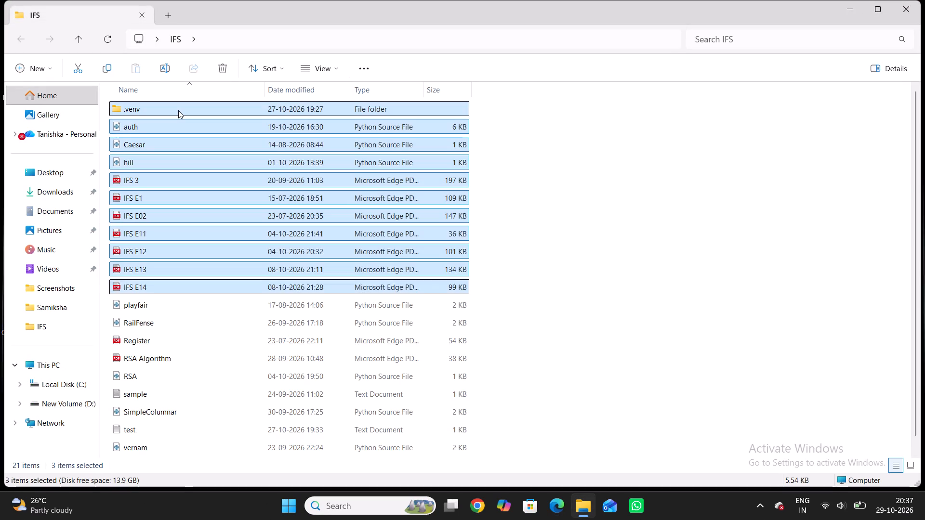
{"action": "left_click", "coordinate": [226, 65]}
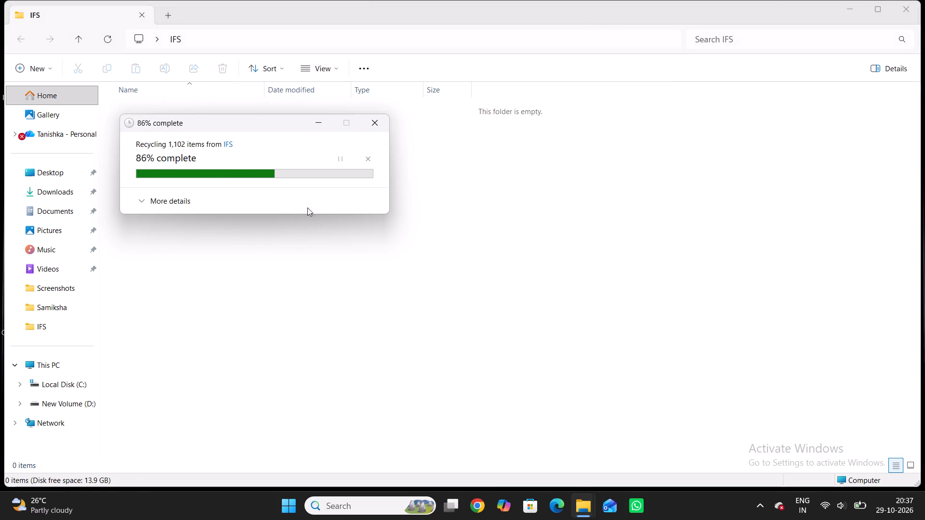
{"action": "left_click", "coordinate": [896, 5]}
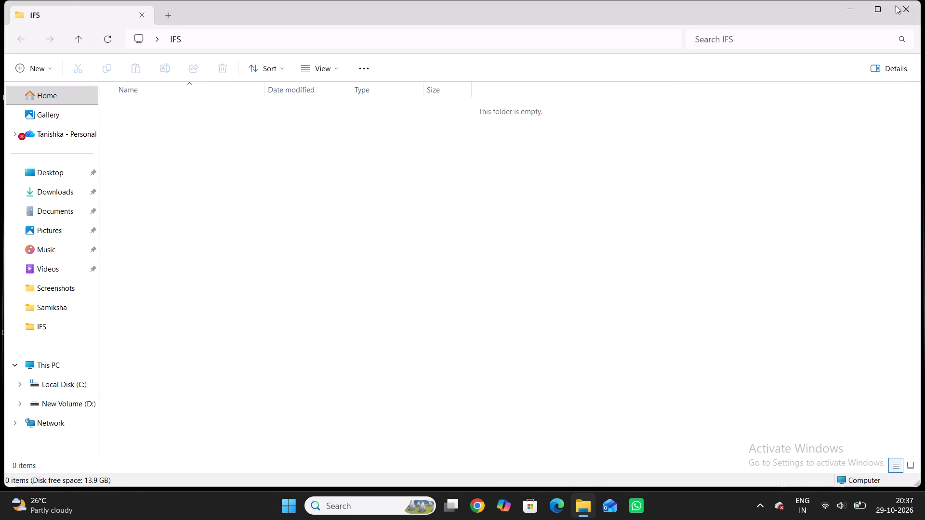
Delete the IFS folder from the desktop.
{"action": "right_click", "coordinate": [889, 202]}
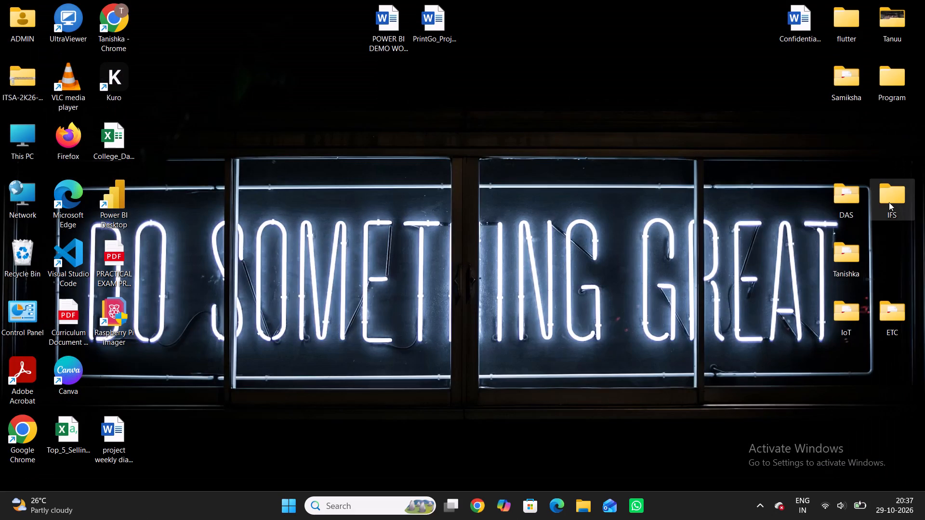
{"action": "left_click", "coordinate": [855, 221]}
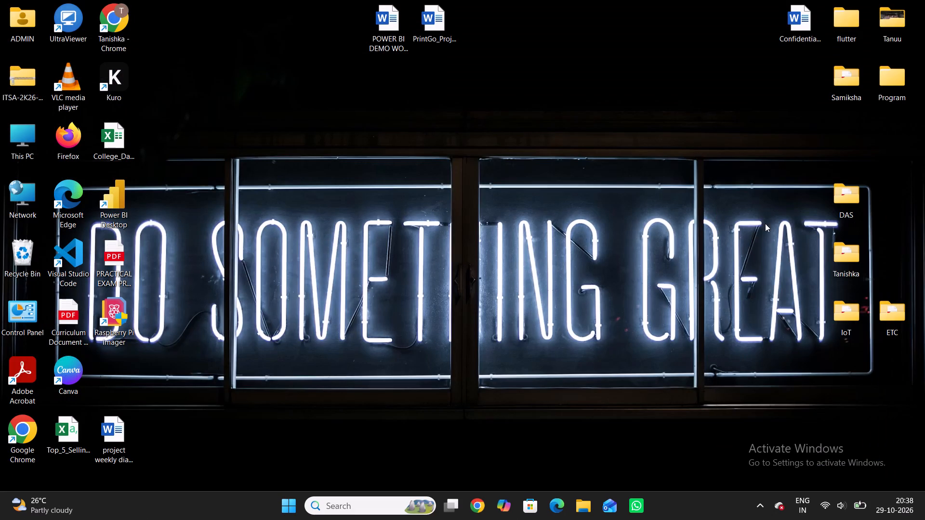
Delete the ITSA-2K26 zipped folder from the desktop.
{"action": "right_click", "coordinate": [26, 85]}
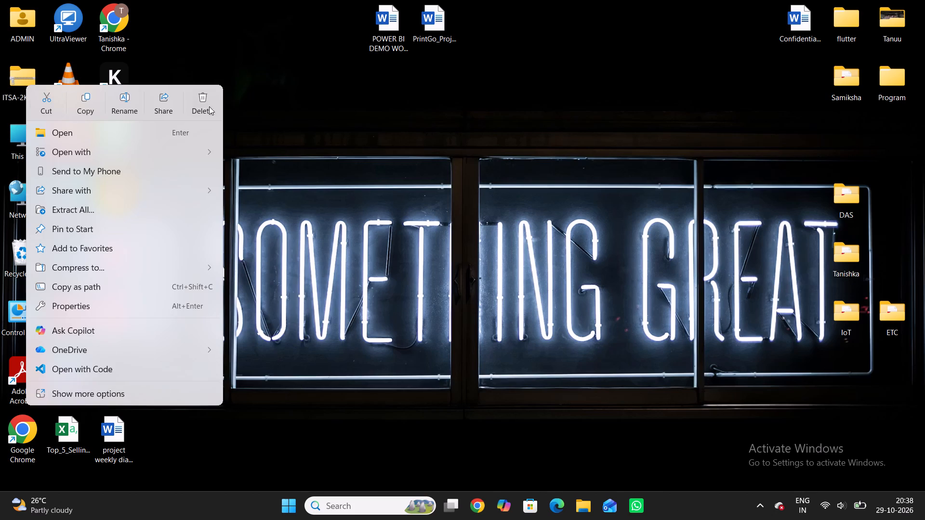
{"action": "left_click", "coordinate": [199, 109]}
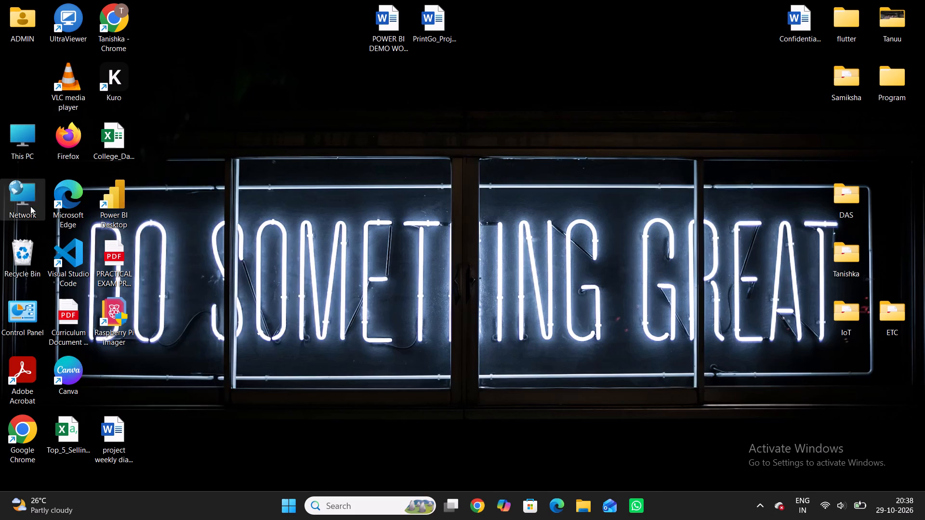
Permanently delete every item in the Recycle Bin.
{"action": "double_click", "coordinate": [17, 249]}
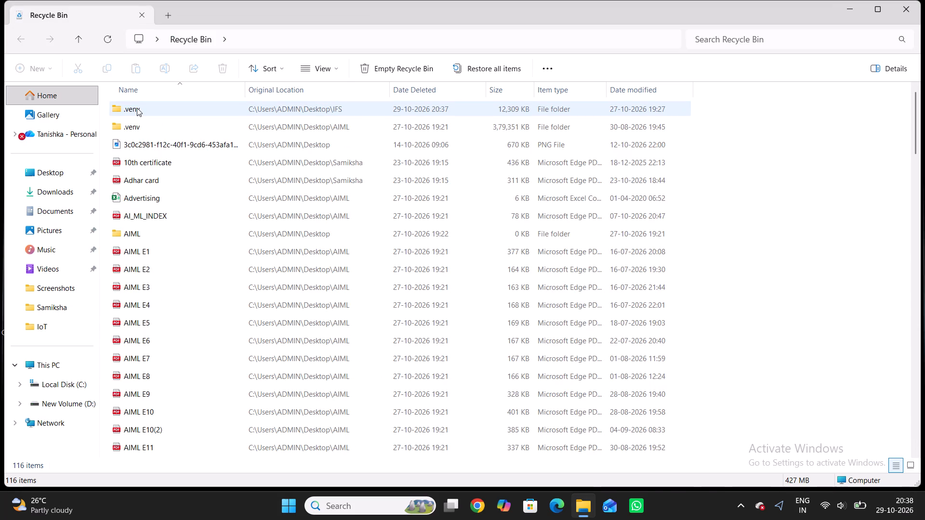
{"action": "left_click", "coordinate": [137, 108]}
{"action": "key", "text": "shift+Down"}
{"action": "key", "text": "shift+Down"}
{"action": "key", "text": "shift+Down"}
{"action": "key", "text": "shift+Down"}
{"action": "key", "text": "shift+Down"}
{"action": "key", "text": "shift+Down"}
{"action": "key", "text": "shift+Down"}
{"action": "key", "text": "shift+Down"}
{"action": "key", "text": "shift+Down"}
{"action": "key", "text": "shift+Down"}
{"action": "key", "text": "shift+Down"}
{"action": "key", "text": "shift+Down"}
{"action": "key", "text": "shift+Down"}
{"action": "key", "text": "shift+Down"}
{"action": "key", "text": "shift+Down"}
{"action": "key", "text": "shift+Down"}
{"action": "key", "text": "shift+Down"}
{"action": "key", "text": "shift+Down"}
{"action": "key", "text": "shift+Down"}
{"action": "key", "text": "shift+Down"}
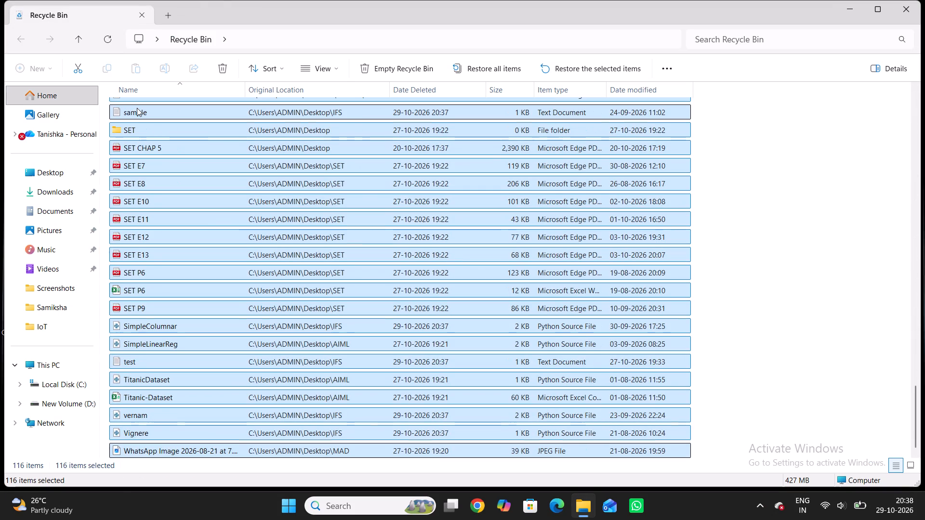
{"action": "left_click", "coordinate": [220, 68]}
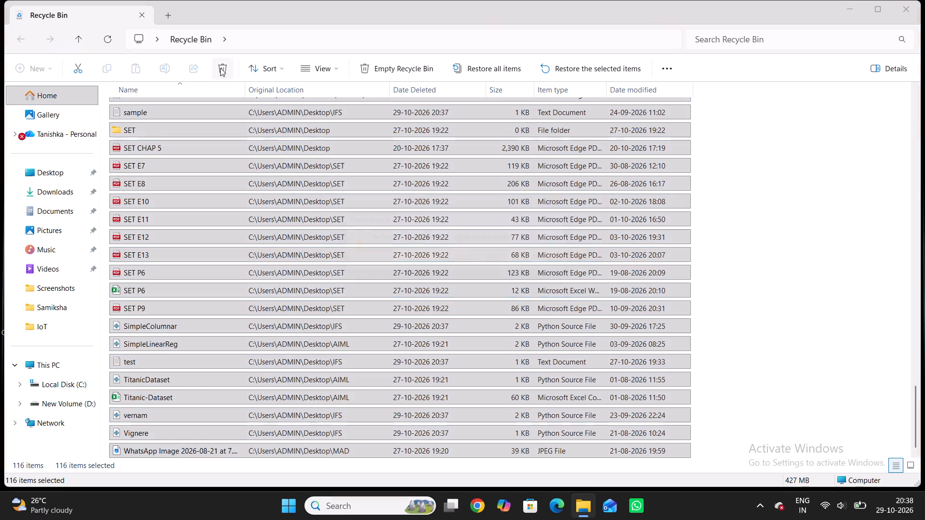
{"action": "left_click", "coordinate": [507, 262]}
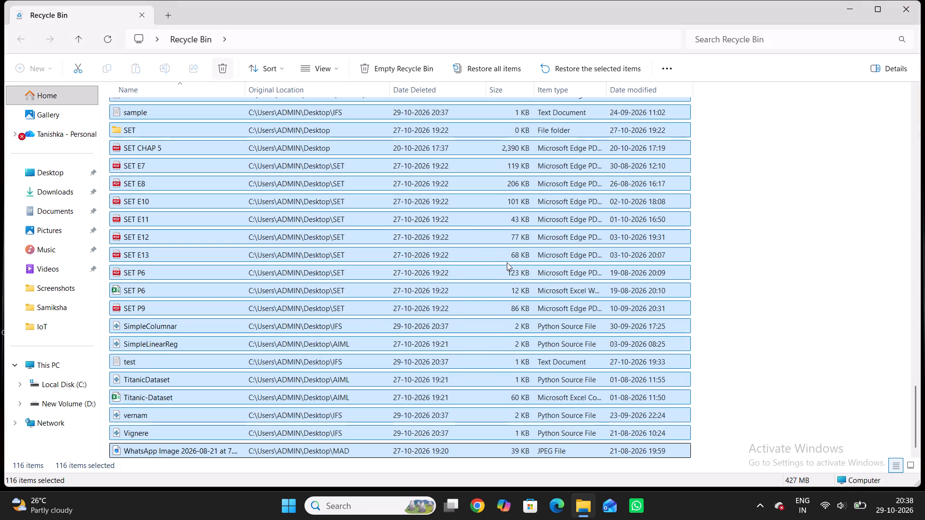
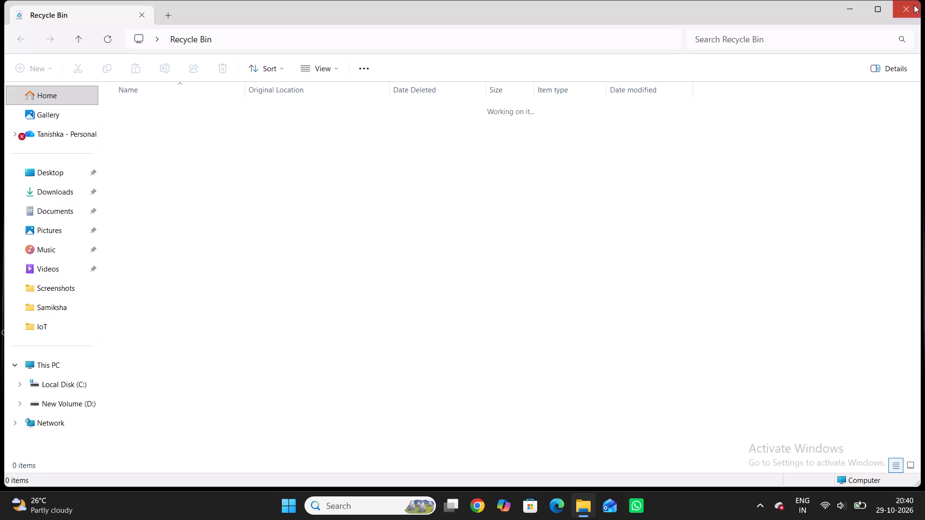
Close the emptied Recycle Bin window.
{"action": "left_click", "coordinate": [913, 5]}
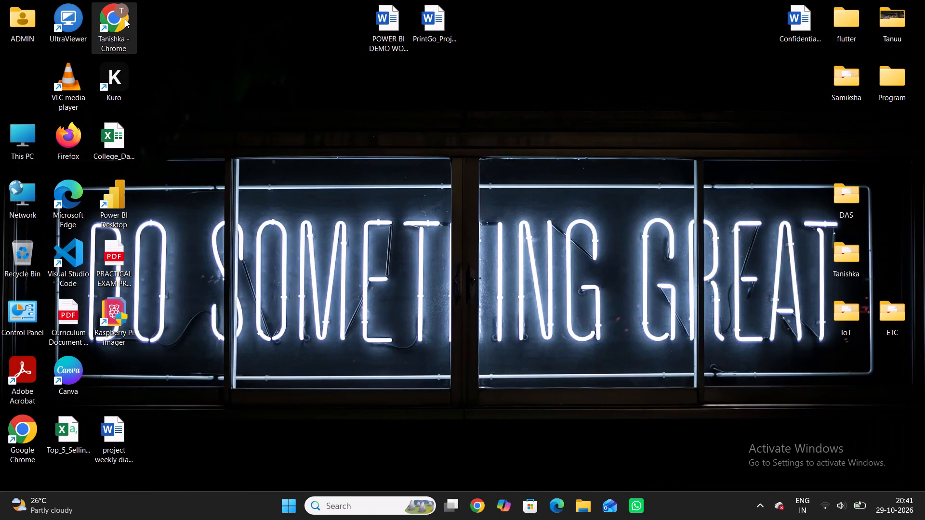
Shut down the computer.
{"action": "left_click", "coordinate": [287, 519]}
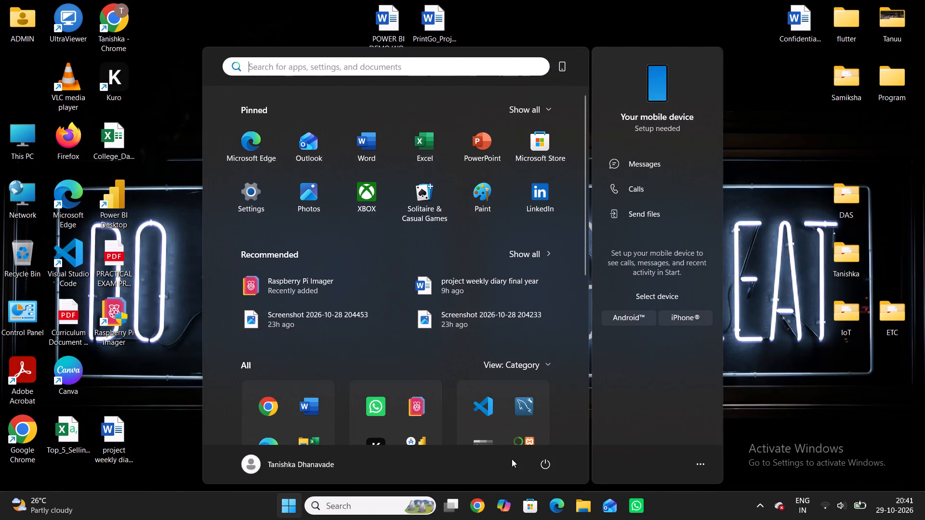
{"action": "left_click", "coordinate": [548, 465]}
{"action": "left_click", "coordinate": [563, 419]}
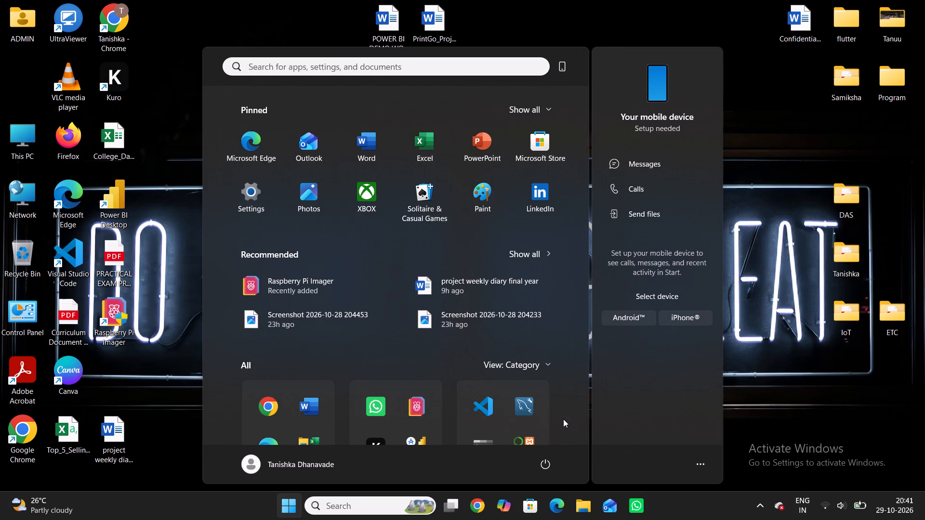